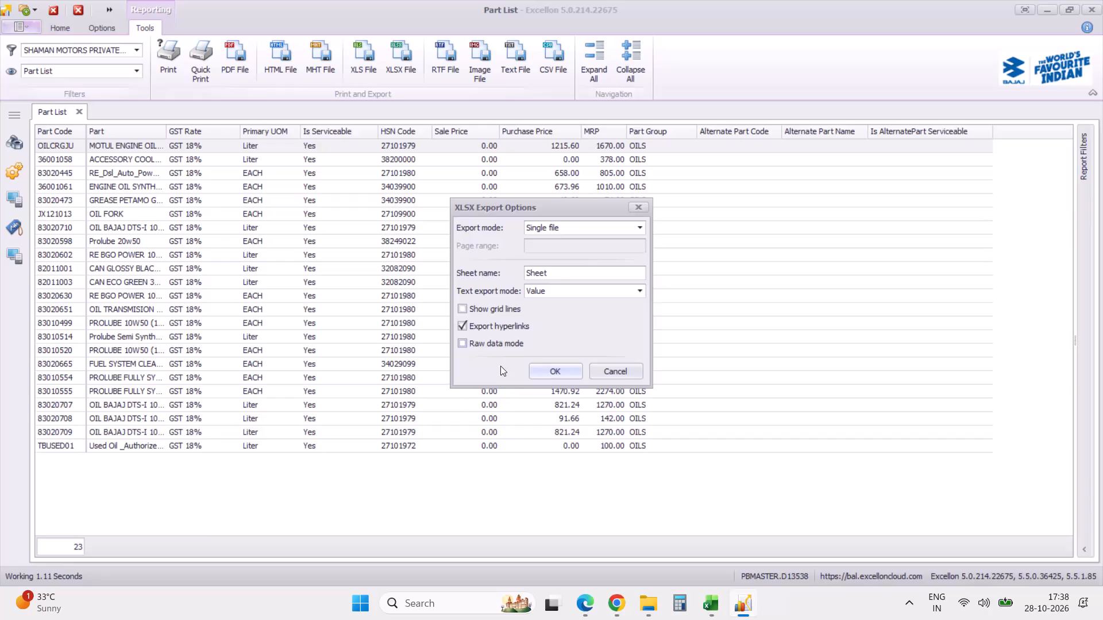
Export the OILS part list as an XLSX file named "Part List-OIL 28102026" in the Masters folder and open it.
{"action": "left_click", "coordinate": [502, 329]}
{"action": "left_click", "coordinate": [558, 370]}
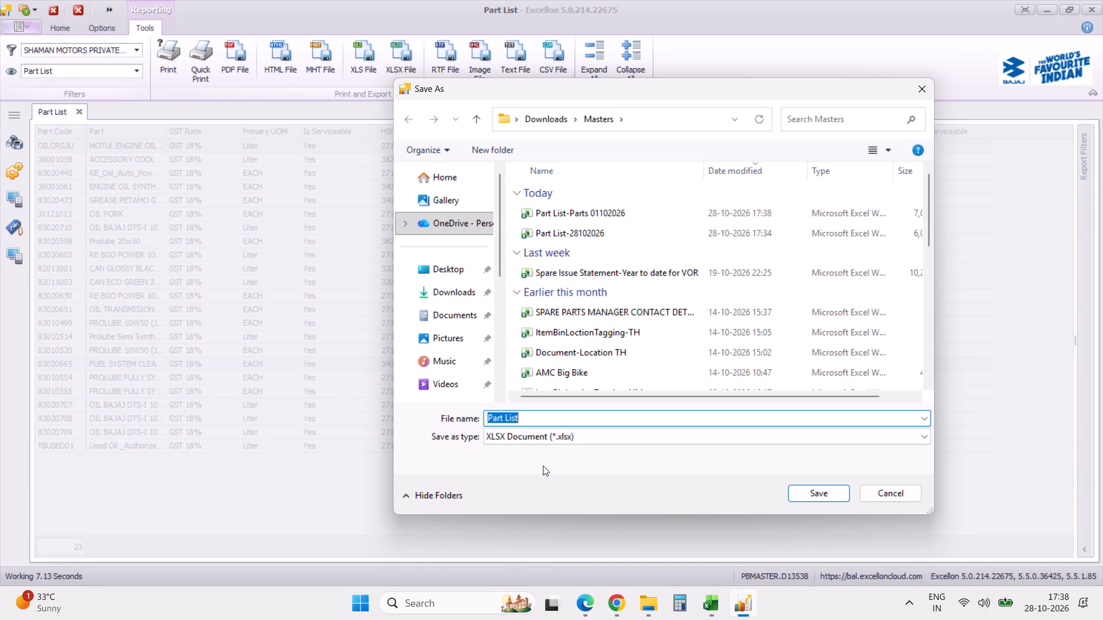
{"action": "left_click", "coordinate": [550, 417]}
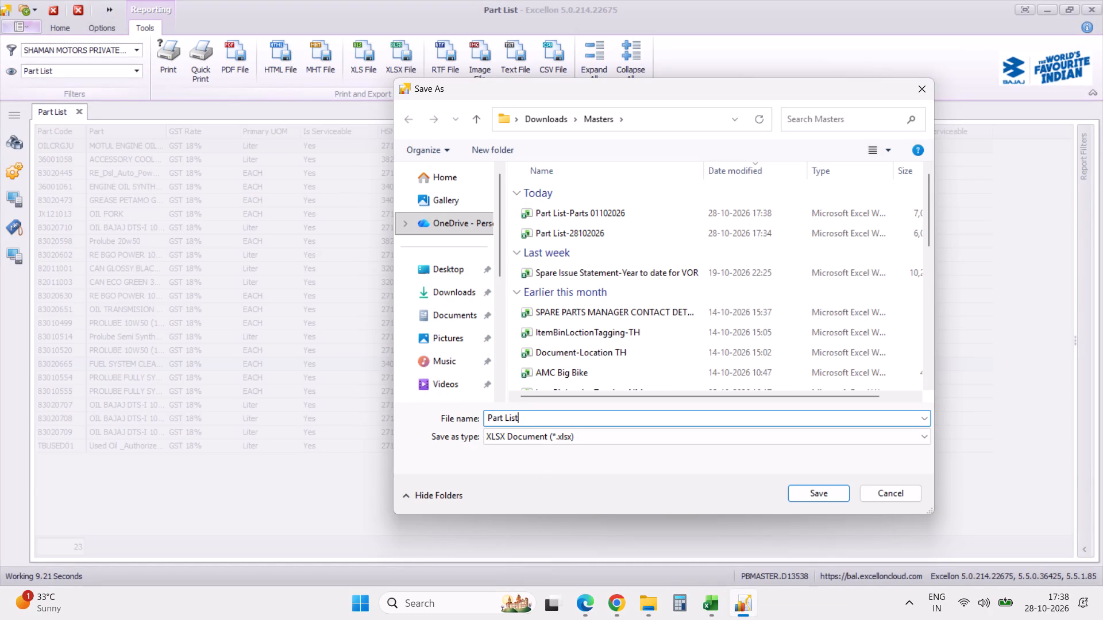
{"action": "key", "text": "minus"}
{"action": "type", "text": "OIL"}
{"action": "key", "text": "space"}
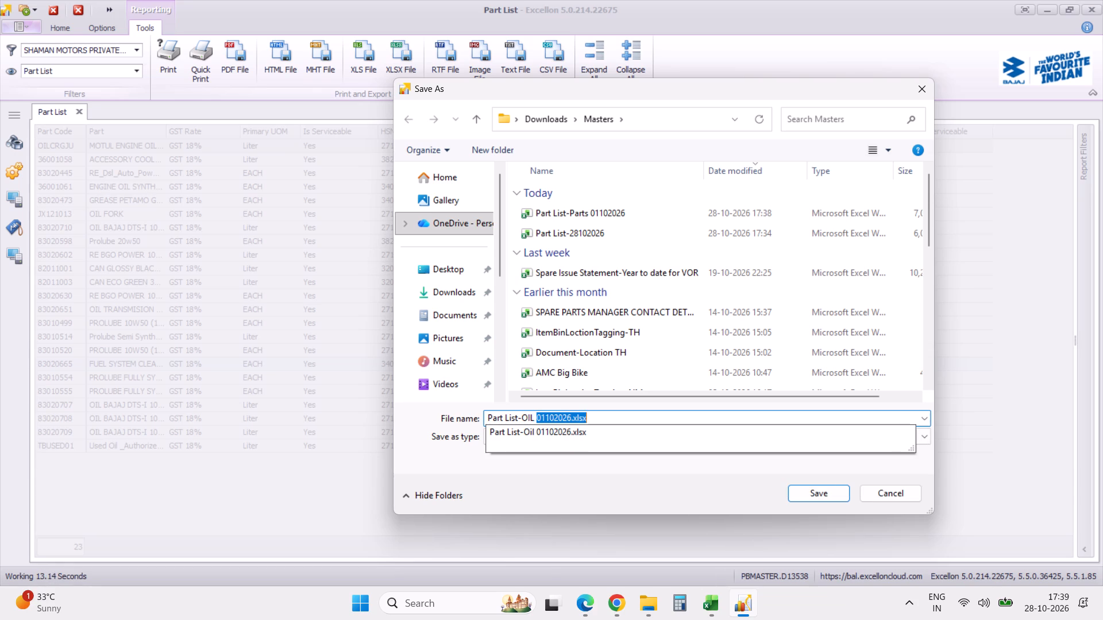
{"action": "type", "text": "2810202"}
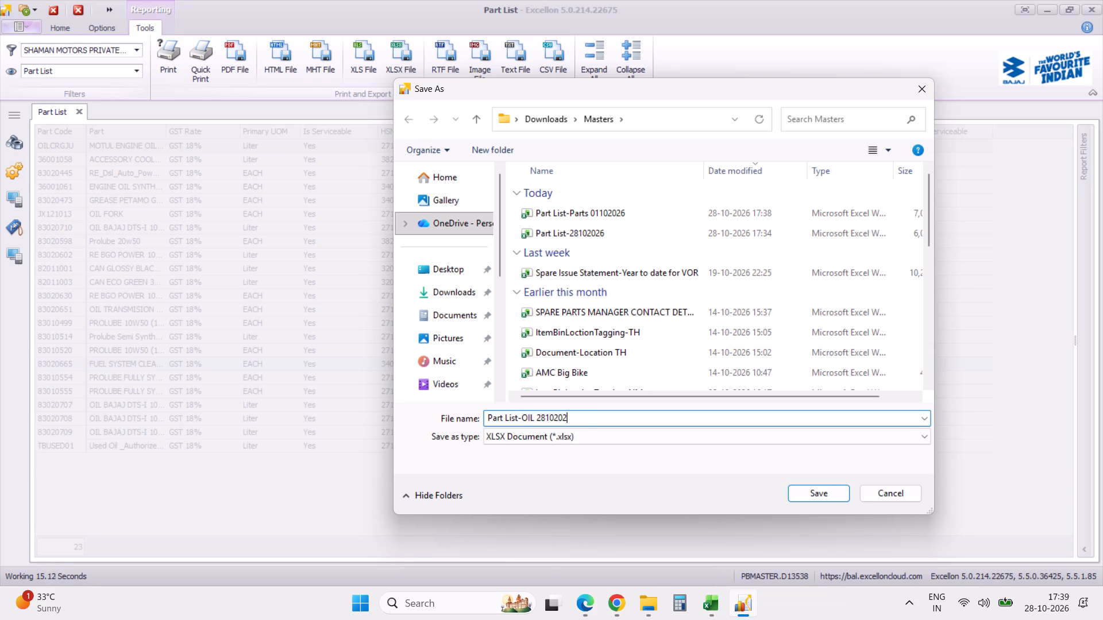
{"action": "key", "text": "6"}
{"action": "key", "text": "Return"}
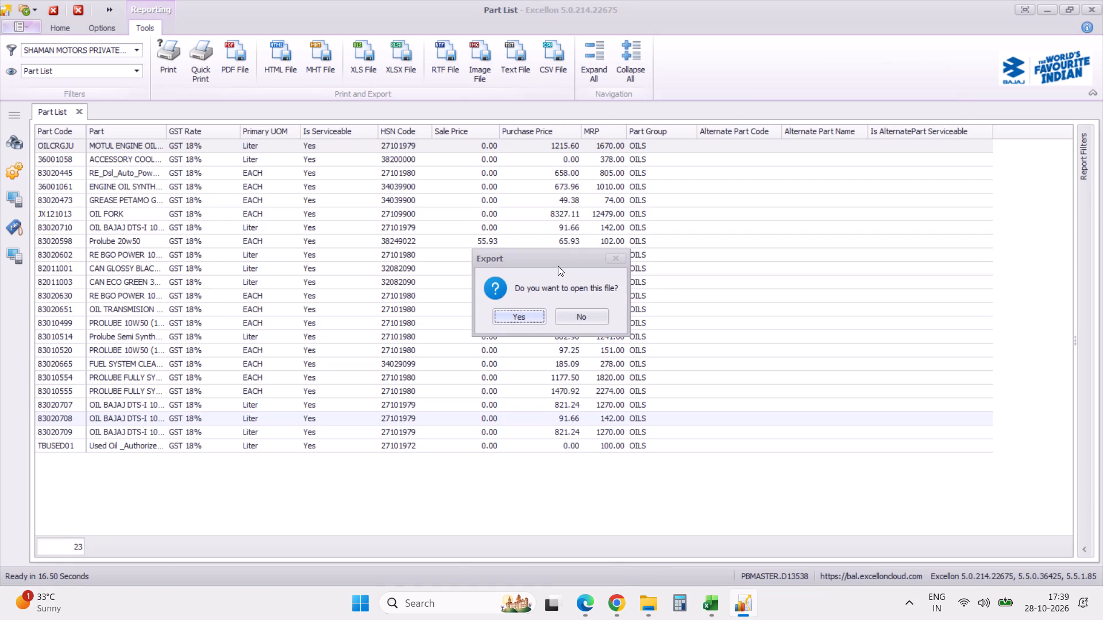
{"action": "left_click", "coordinate": [525, 317]}
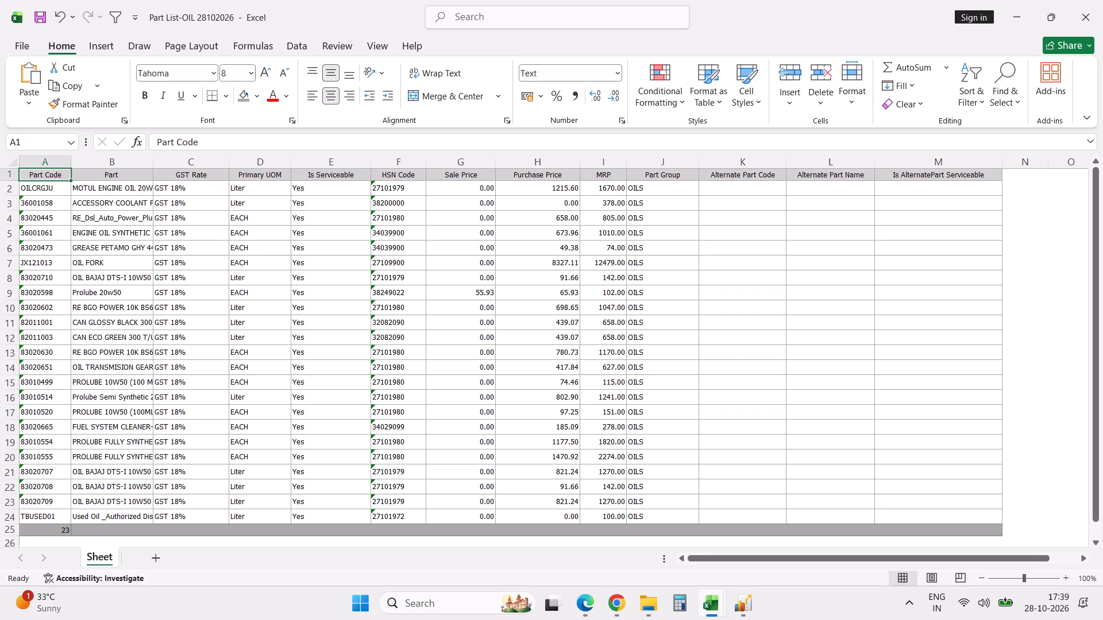
Copy the header and all part rows of the oil list, A1:M24, leaving out the count row.
{"action": "key", "text": "shift+Right"}
{"action": "key", "text": "ctrl+shift+Right"}
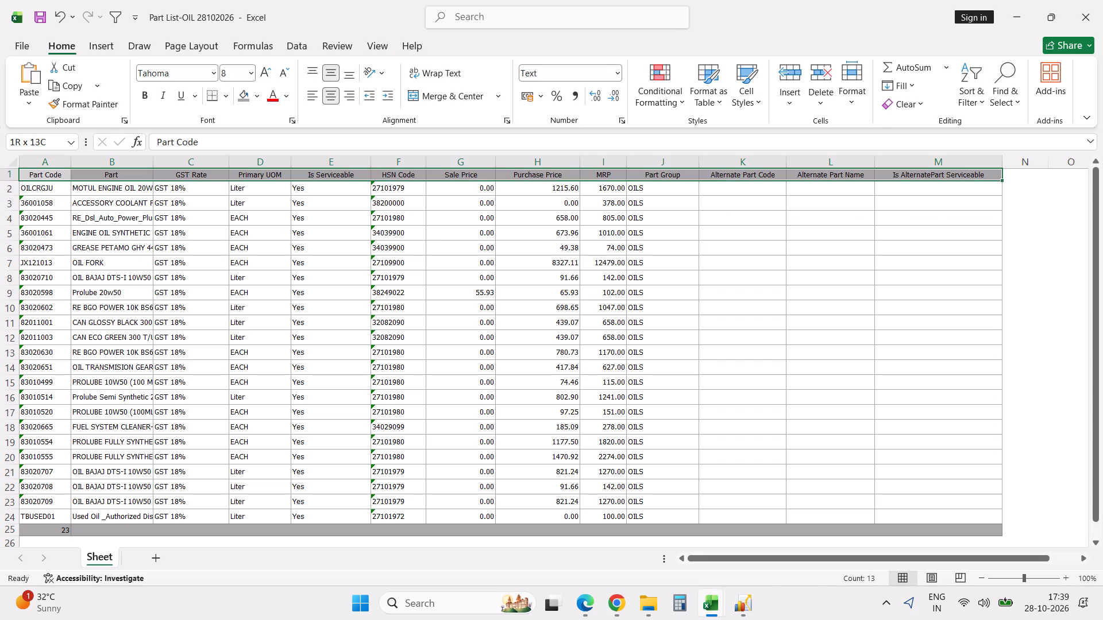
{"action": "key", "text": "shift+Down"}
{"action": "key", "text": "shift+Down"}
{"action": "key", "text": "shift+Down"}
{"action": "key", "text": "shift+Down"}
{"action": "key", "text": "shift+Down"}
{"action": "key", "text": "shift+Down"}
{"action": "key", "text": "shift+Down"}
{"action": "key", "text": "shift+Down"}
{"action": "key", "text": "shift+Down"}
{"action": "key", "text": "shift+Down"}
{"action": "key", "text": "shift+Down"}
{"action": "key", "text": "shift+Down"}
{"action": "key", "text": "shift+Down"}
{"action": "key", "text": "shift+Down"}
{"action": "key", "text": "shift+Down"}
{"action": "key", "text": "shift+Down"}
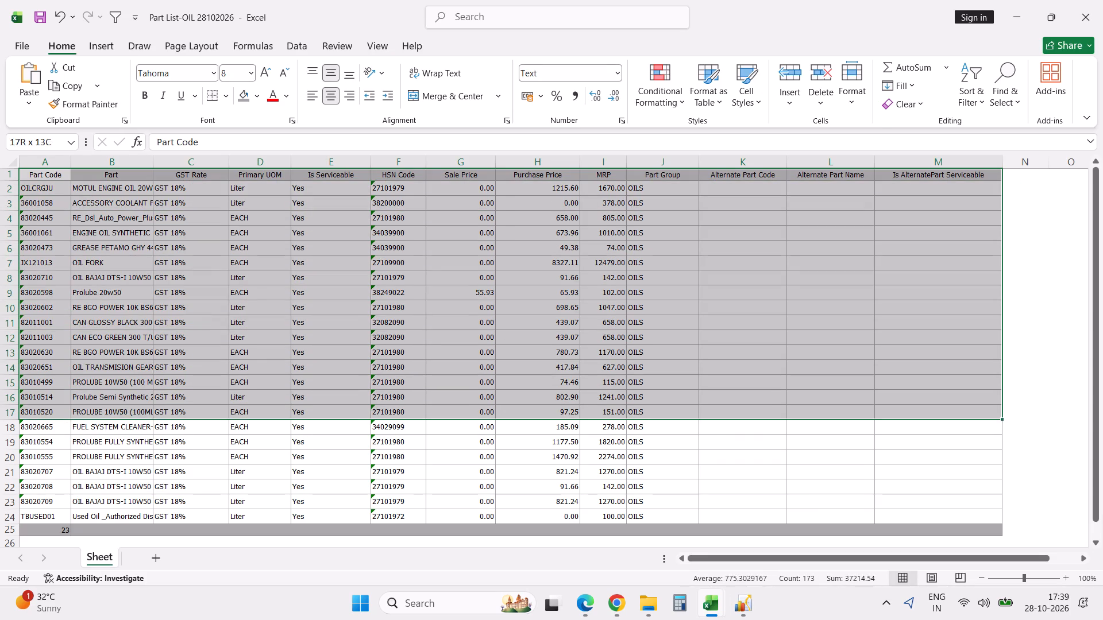
{"action": "key", "text": "shift+Down"}
{"action": "key", "text": "shift+Down"}
{"action": "key", "text": "shift+Down"}
{"action": "key", "text": "shift+Down"}
{"action": "key", "text": "shift+Down"}
{"action": "key", "text": "shift+Down"}
{"action": "key", "text": "shift+Down"}
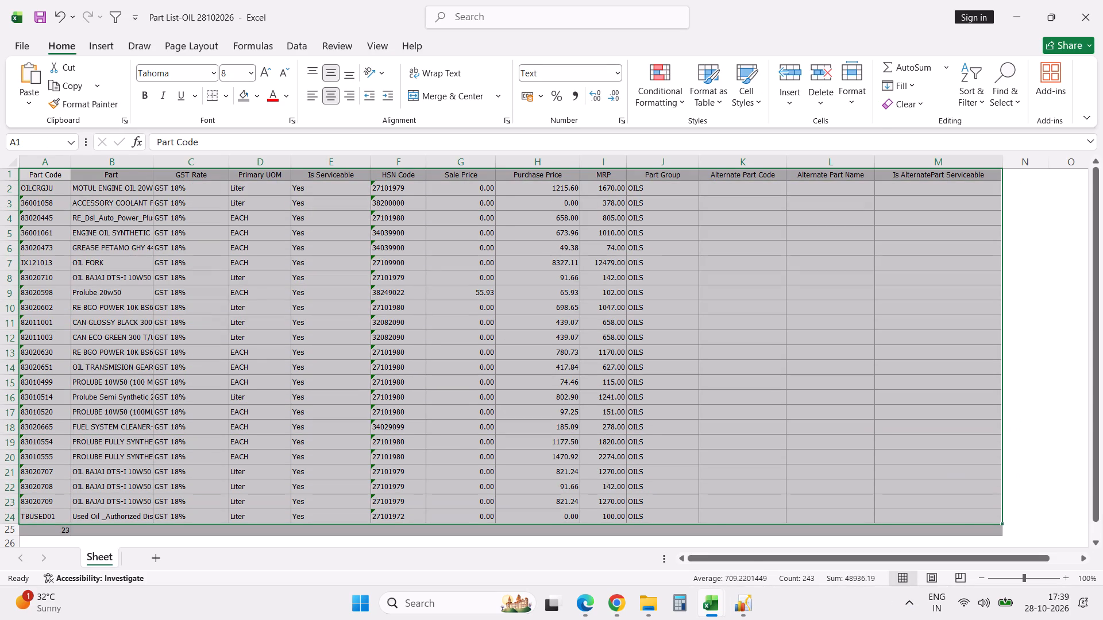
{"action": "key", "text": "ctrl+c"}
{"action": "key", "text": "Tab"}
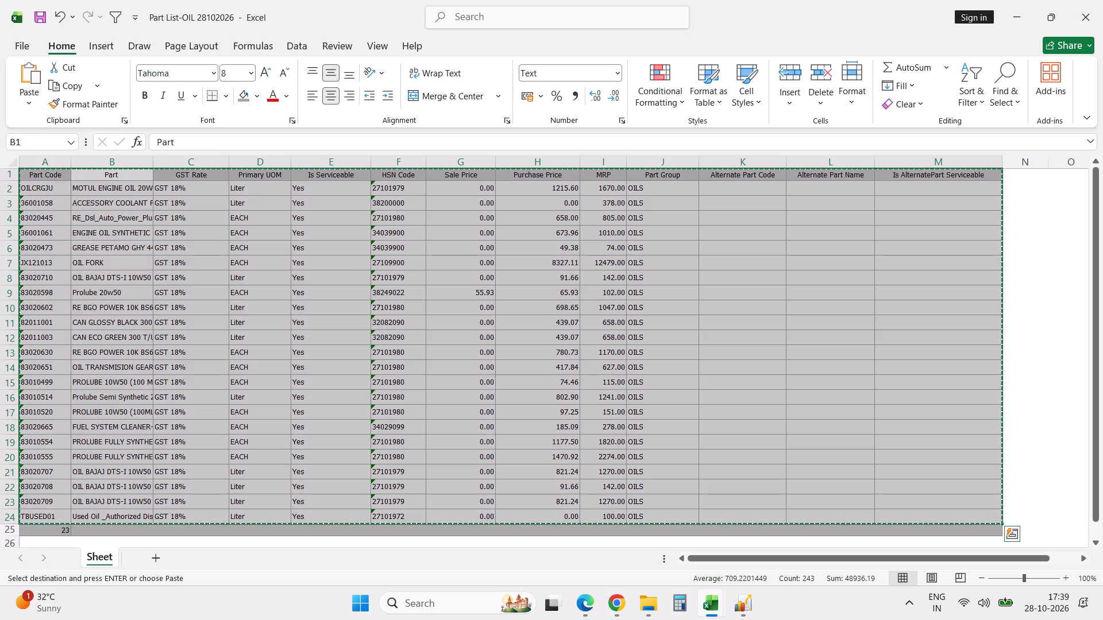
Paste the copied oil rows into the Part List-28102026 workbook at the end of its parts, starting at cell A100620.
{"action": "left_click", "coordinate": [709, 601]}
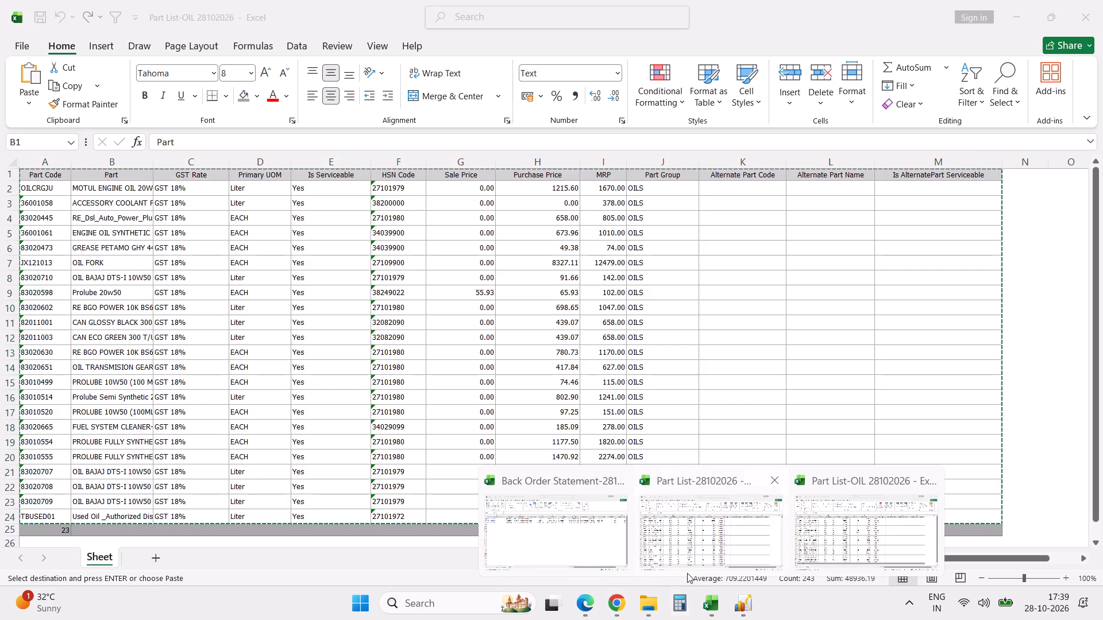
{"action": "left_click", "coordinate": [697, 548]}
{"action": "left_click", "coordinate": [43, 440]}
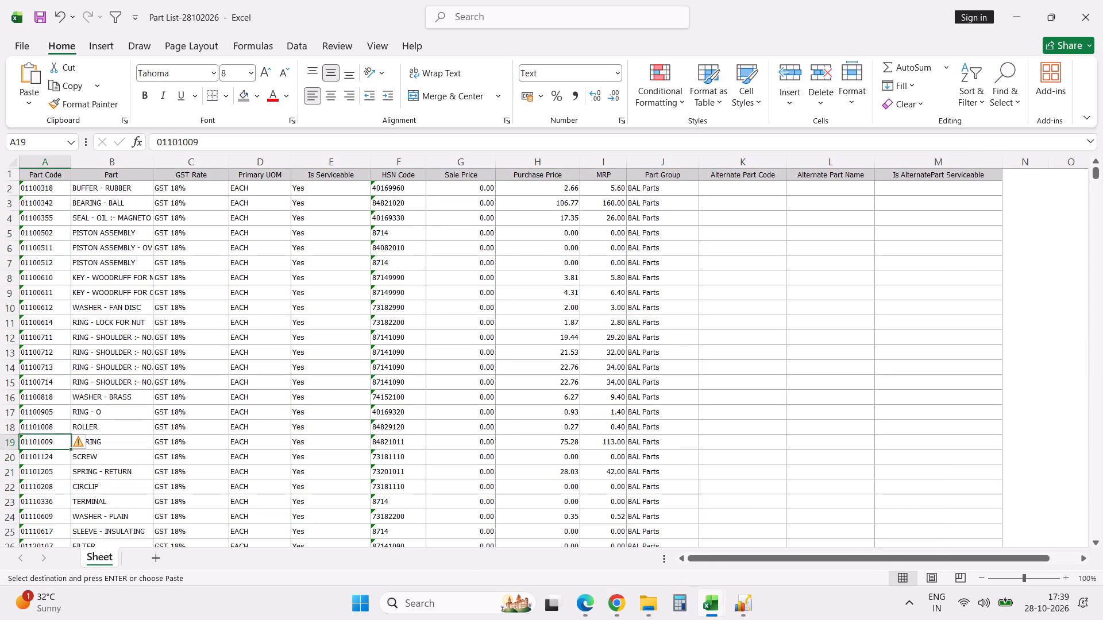
{"action": "key", "text": "ctrl+Down"}
{"action": "key", "text": "Down"}
{"action": "key", "text": "Up"}
{"action": "key", "text": "ctrl+v"}
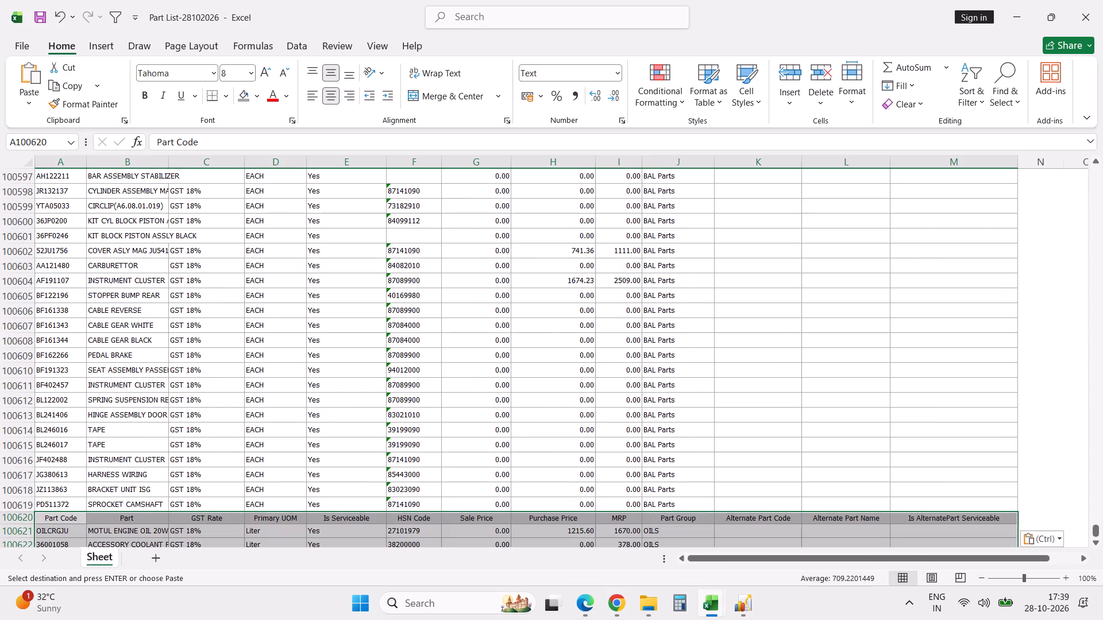
{"action": "key", "text": "Down"}
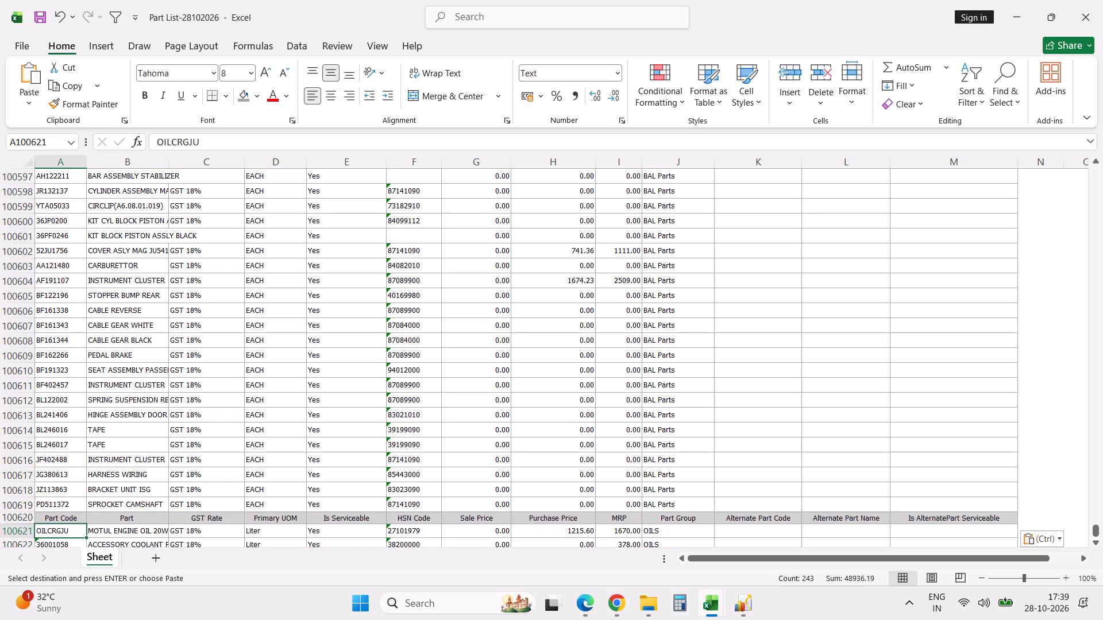
Switch to Excellon and generate the Part List report for serviceable parts in the Accessories item group.
{"action": "left_click", "coordinate": [748, 610]}
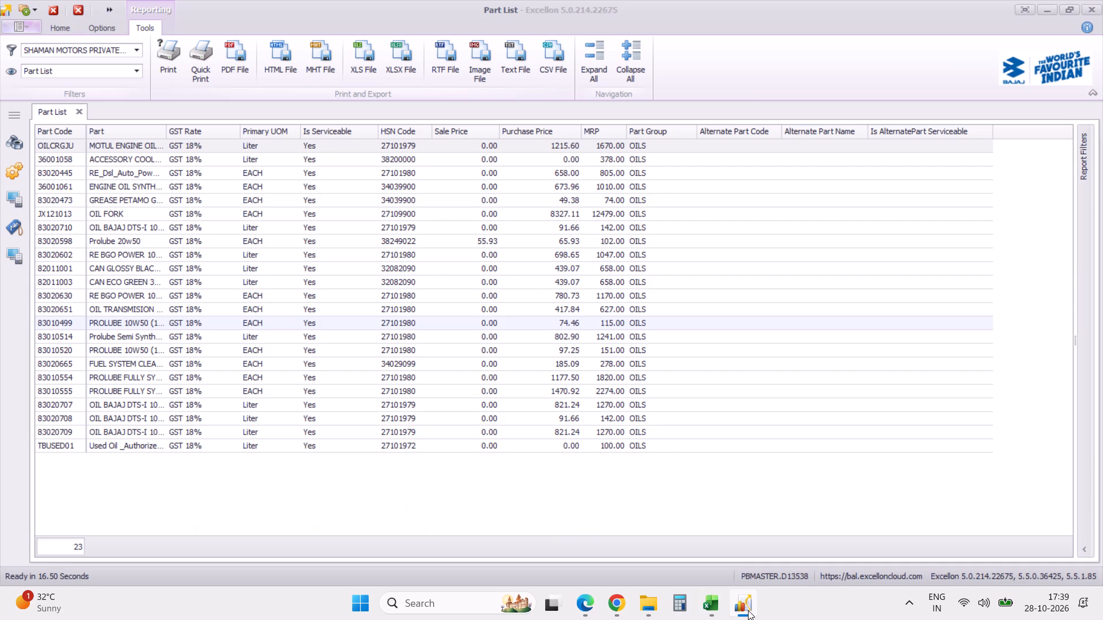
{"action": "left_click", "coordinate": [1085, 548]}
{"action": "left_click", "coordinate": [1082, 160]}
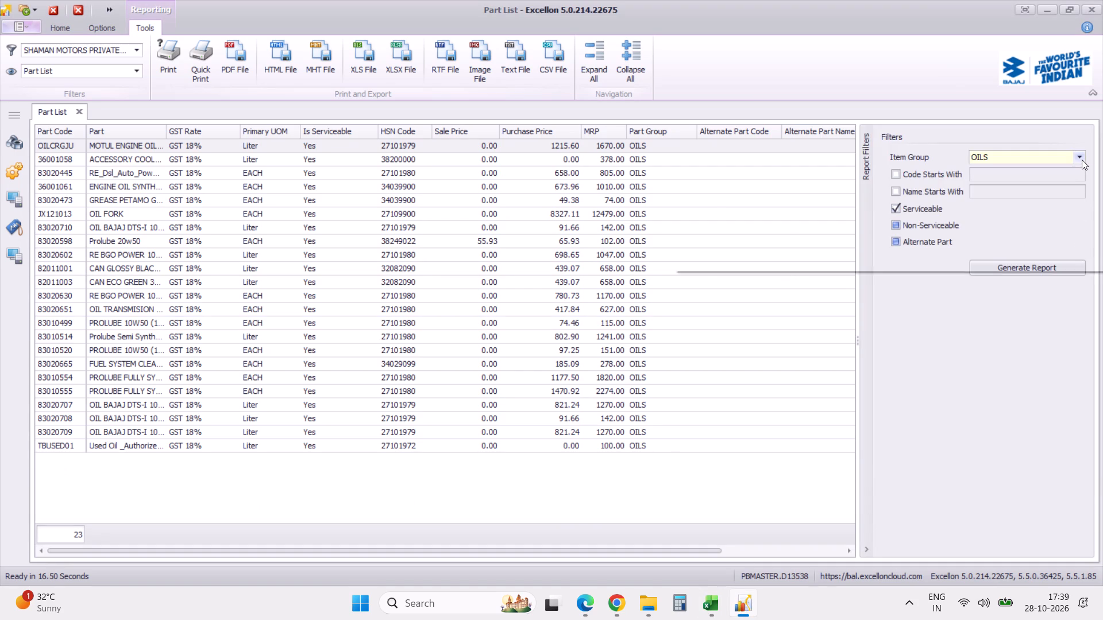
{"action": "left_click", "coordinate": [898, 218]}
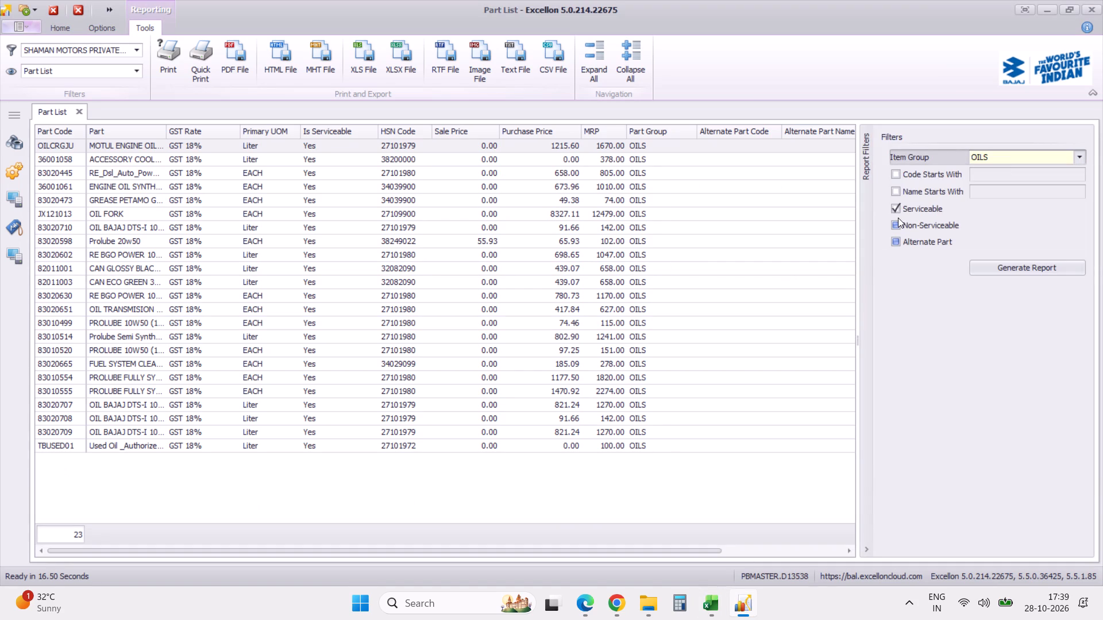
{"action": "left_click", "coordinate": [1009, 265]}
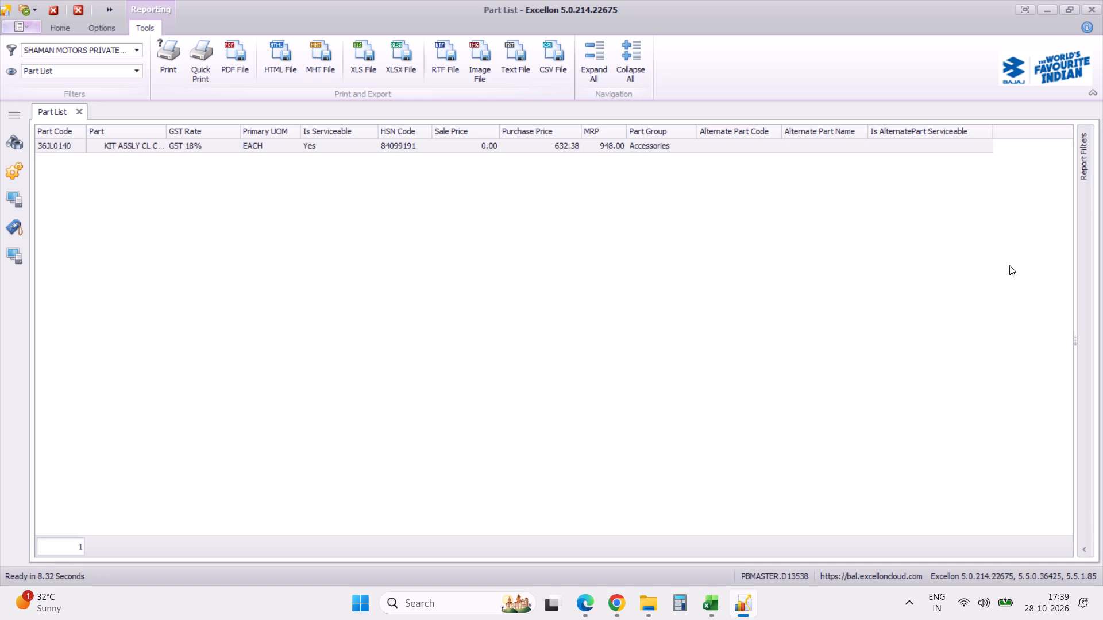
Generate the Part List report for serviceable parts in the Local Parts item group.
{"action": "left_click", "coordinate": [1085, 552]}
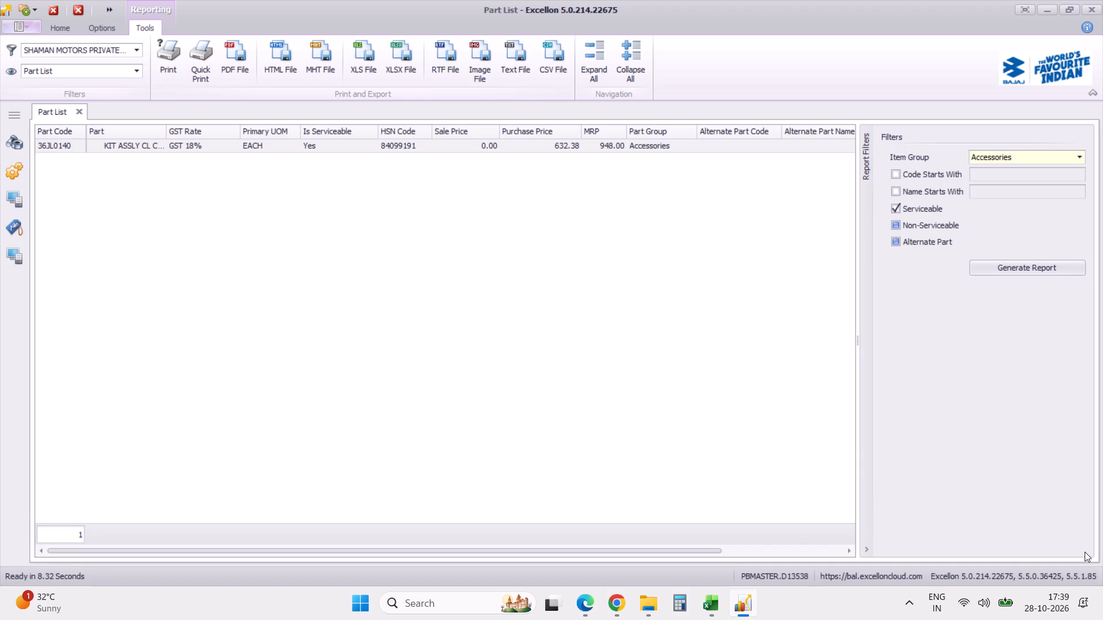
{"action": "left_click", "coordinate": [1079, 158]}
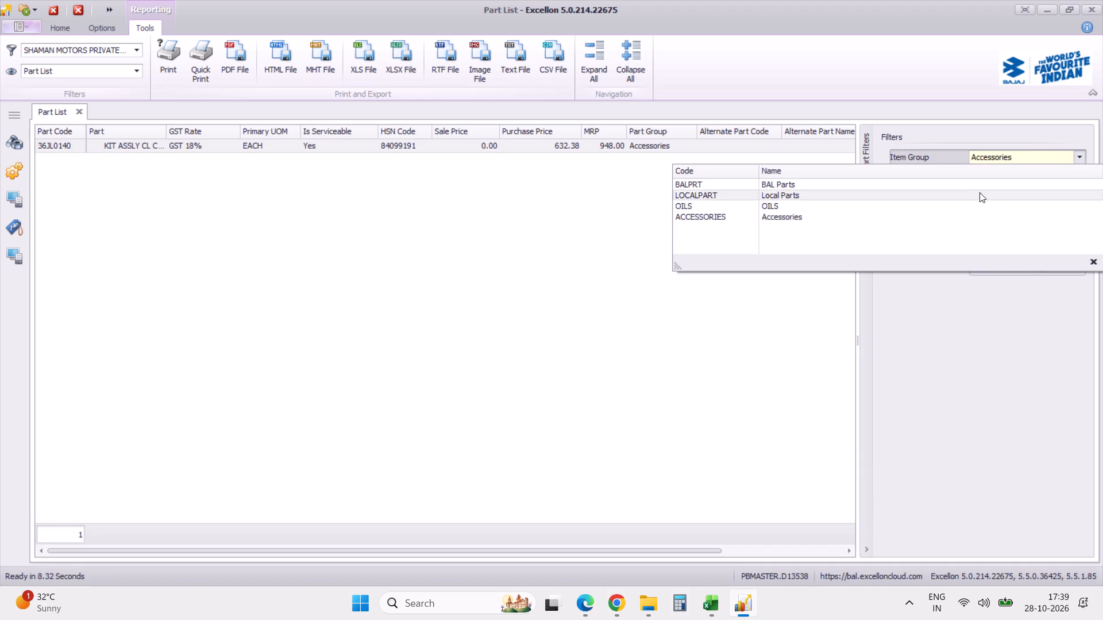
{"action": "left_click", "coordinate": [966, 196]}
{"action": "left_click", "coordinate": [1005, 266]}
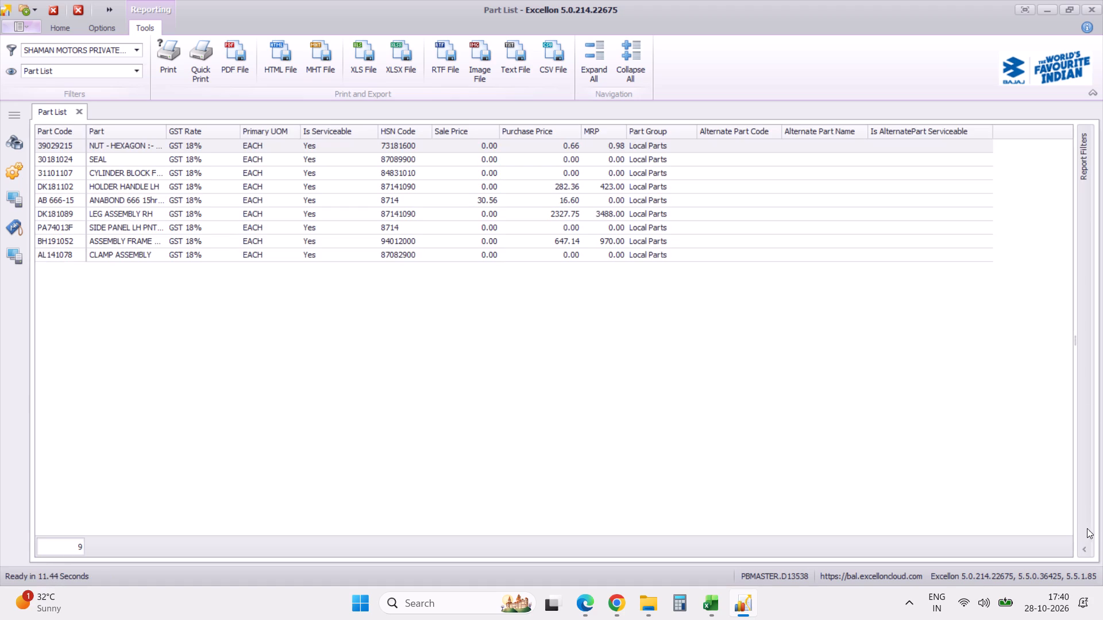
Change the report filter from Serviceable to Alternate Part and generate the Part List for the Local Parts group.
{"action": "left_click", "coordinate": [1089, 549]}
{"action": "left_click", "coordinate": [1082, 549]}
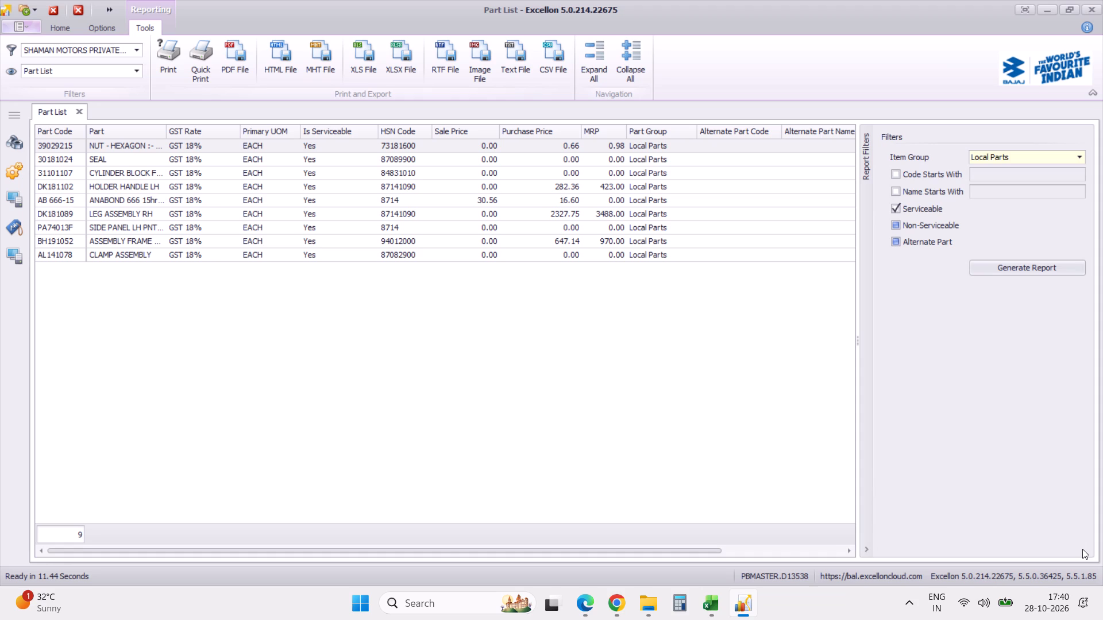
{"action": "left_click", "coordinate": [898, 207]}
{"action": "left_click", "coordinate": [896, 241]}
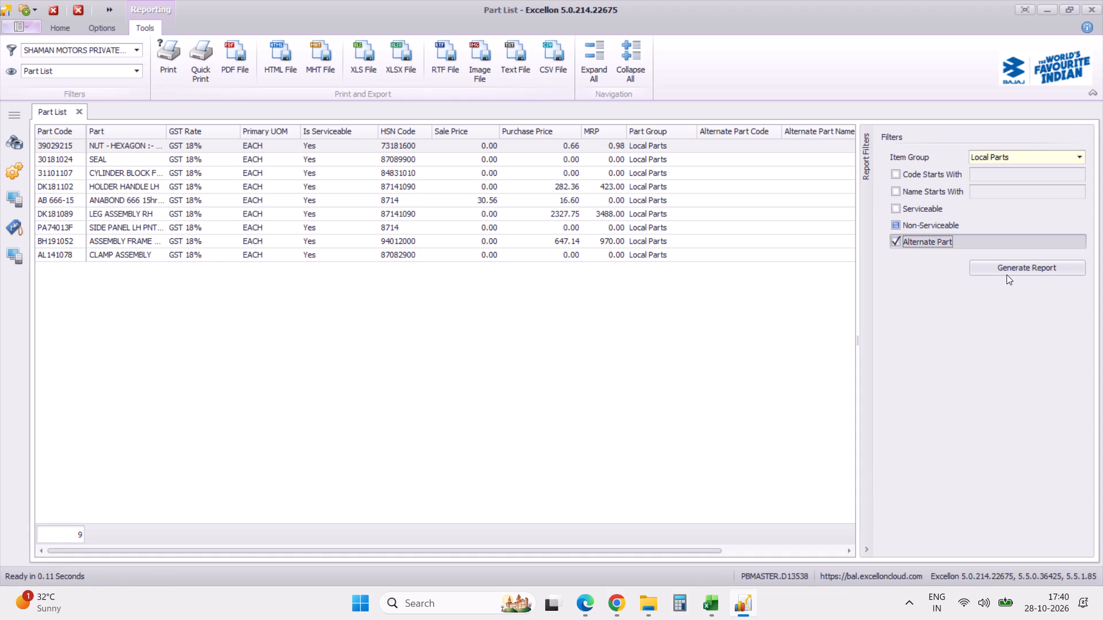
{"action": "left_click", "coordinate": [1008, 266]}
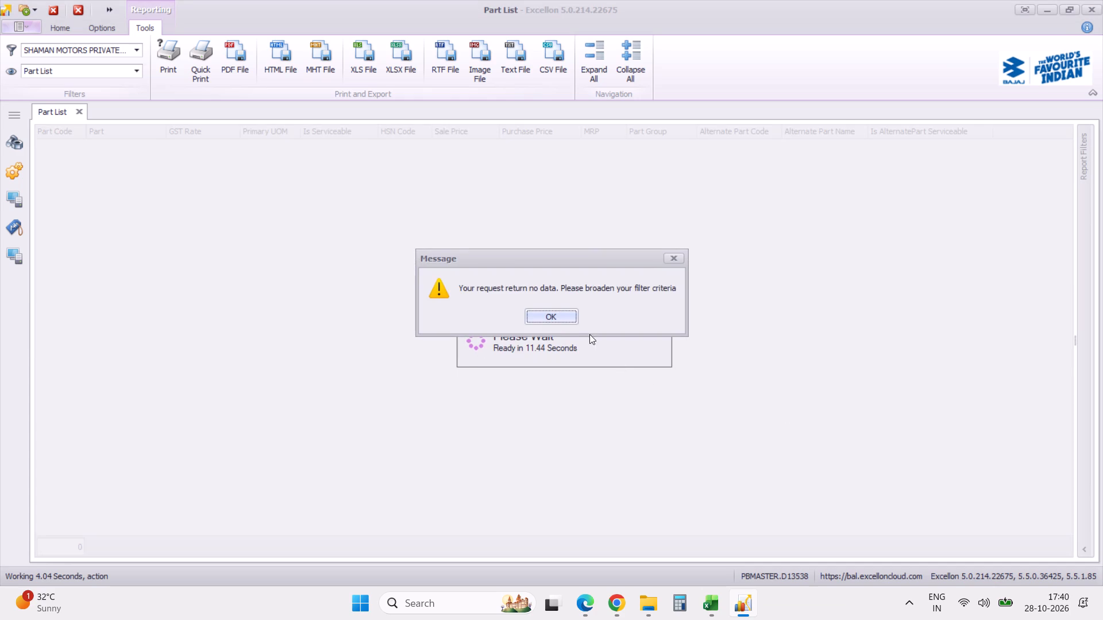
{"action": "left_click", "coordinate": [570, 317]}
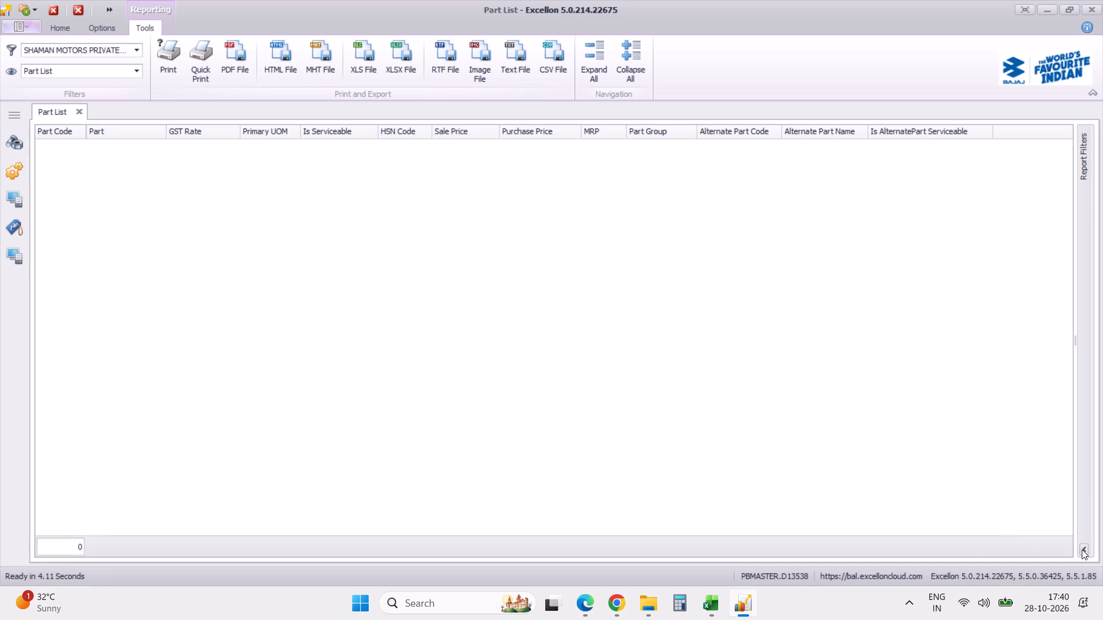
Generate the Part List report of alternate parts for the BAL Parts item group.
{"action": "left_click", "coordinate": [1082, 549]}
{"action": "left_click", "coordinate": [1080, 157]}
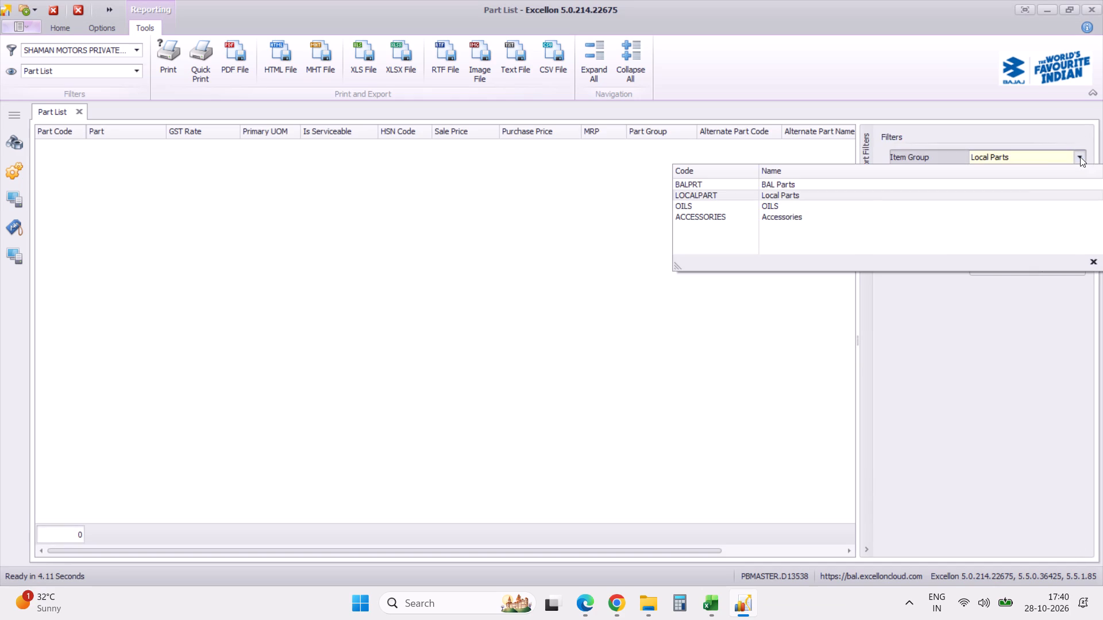
{"action": "left_click", "coordinate": [1016, 185]}
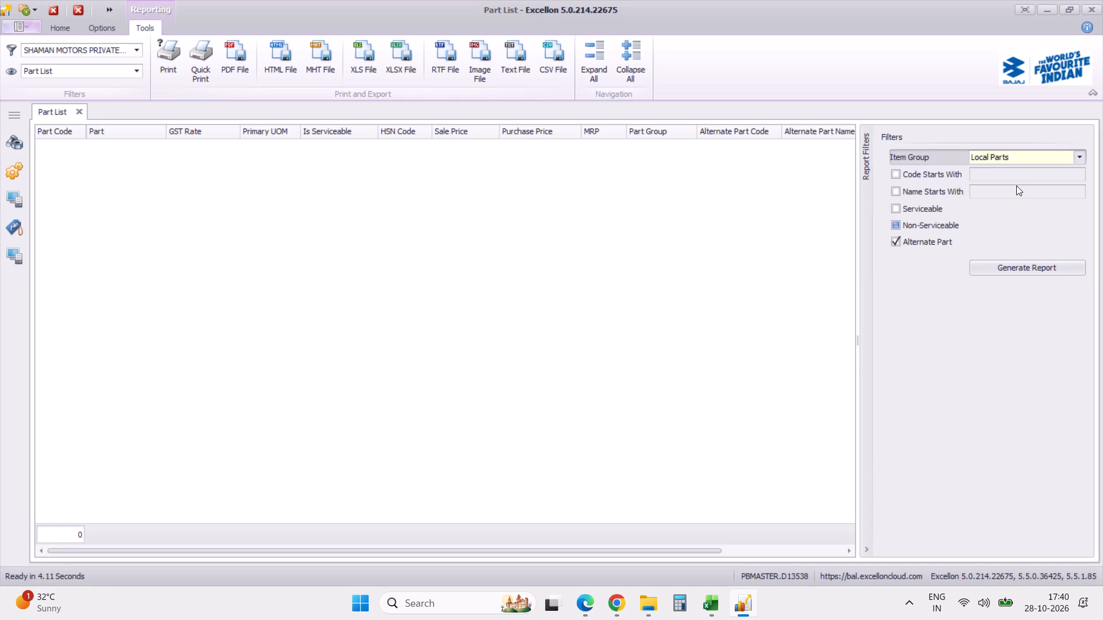
{"action": "left_click", "coordinate": [1026, 270]}
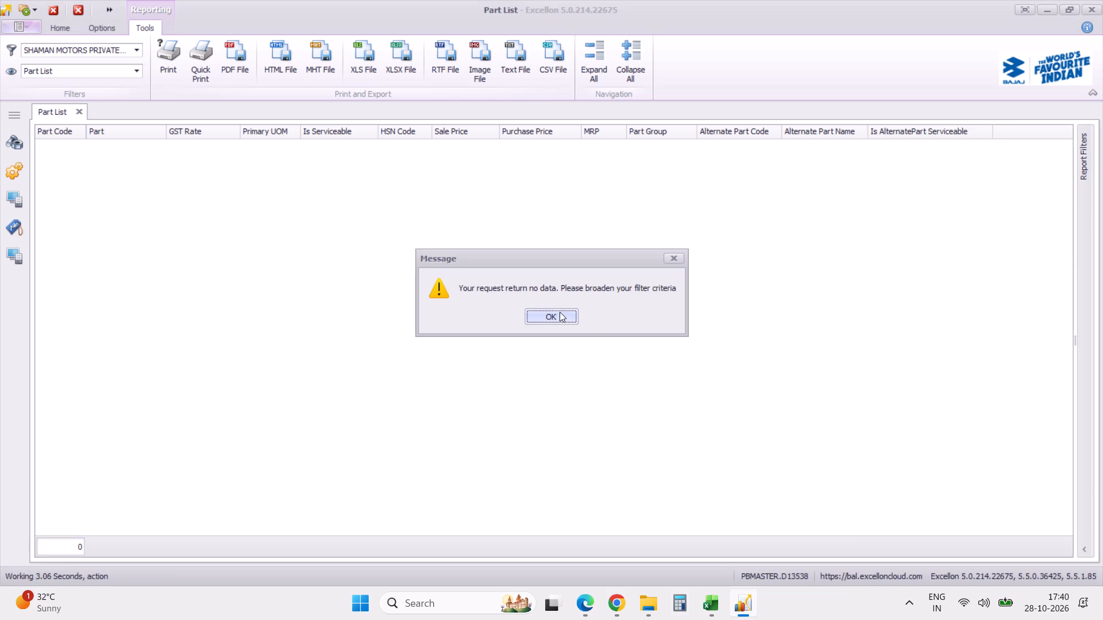
{"action": "left_click", "coordinate": [560, 312]}
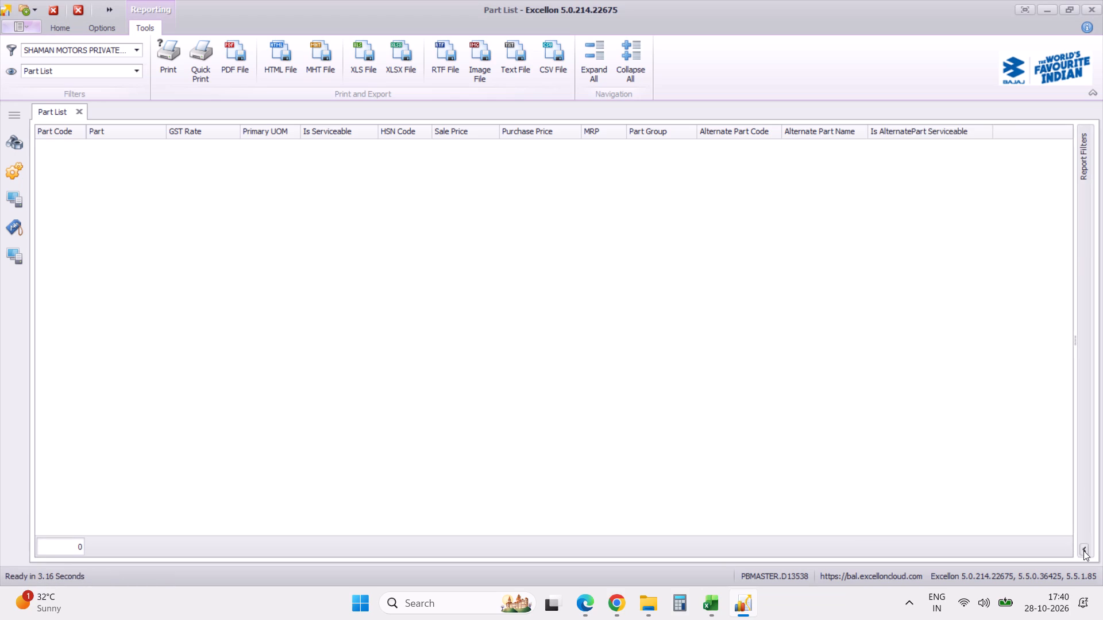
Generate the Part List report of alternate parts for the OILS item group.
{"action": "left_click", "coordinate": [1083, 551]}
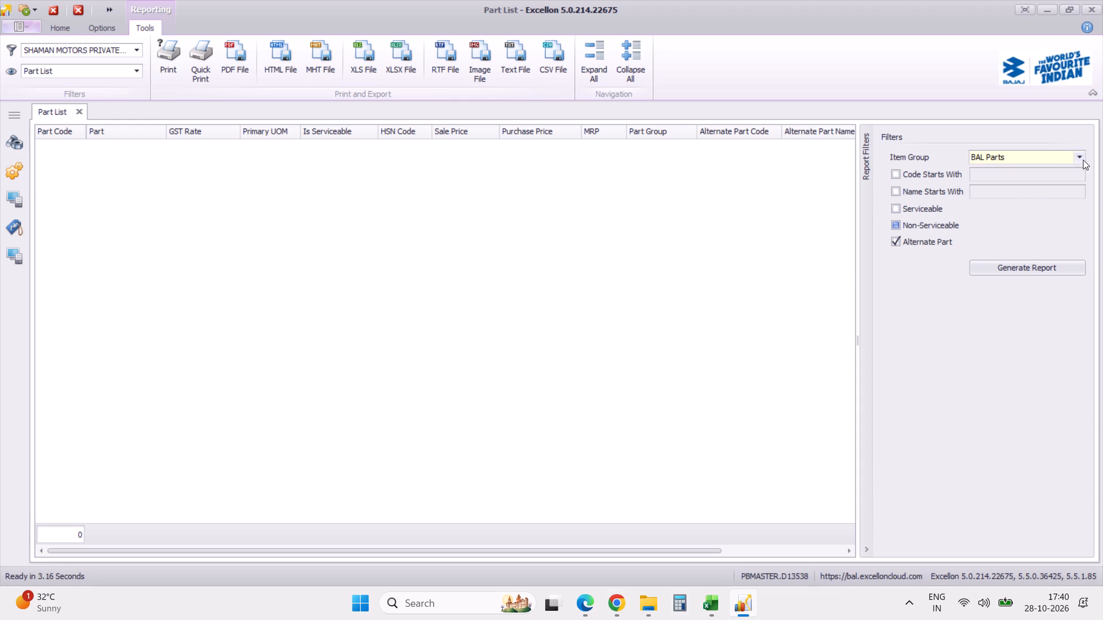
{"action": "left_click", "coordinate": [1083, 160]}
{"action": "left_click", "coordinate": [936, 204]}
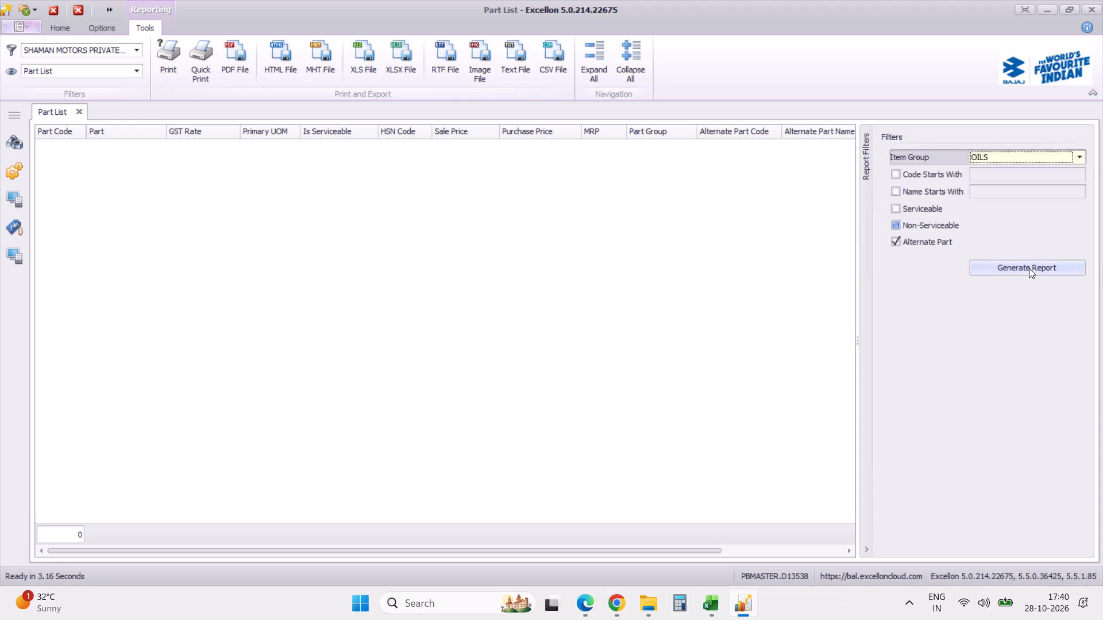
{"action": "left_click", "coordinate": [1029, 267]}
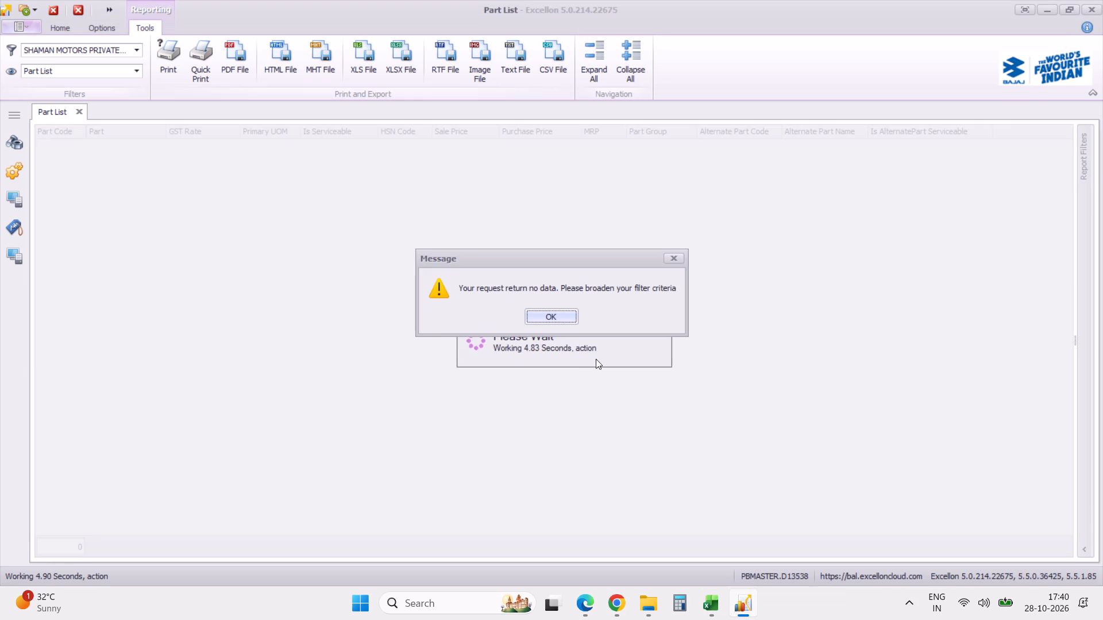
{"action": "left_click", "coordinate": [565, 317]}
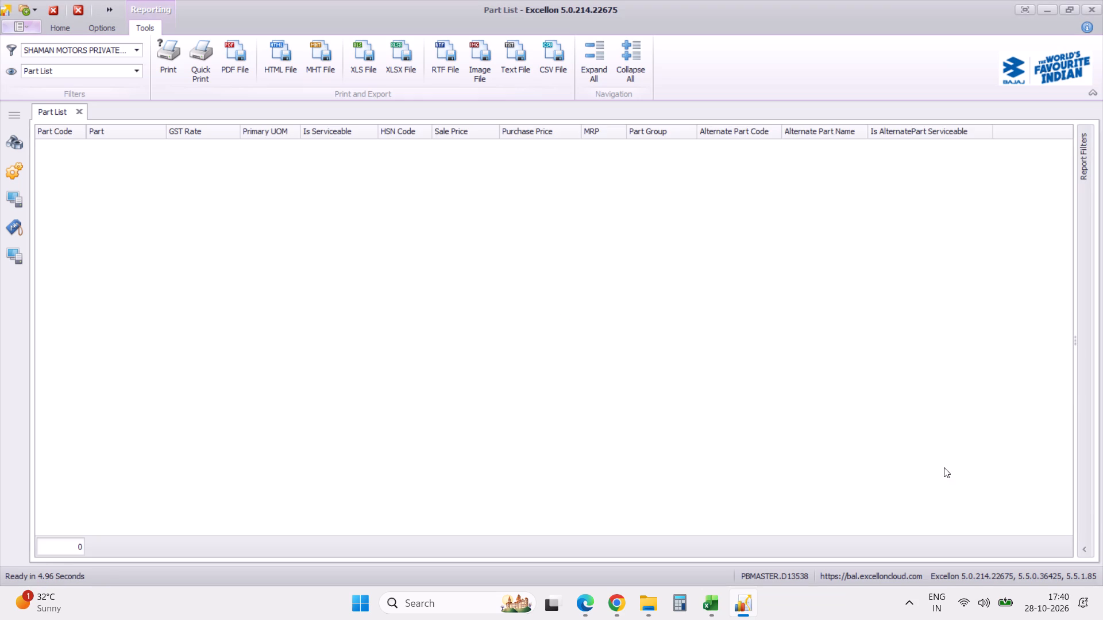
Close the Part List reporting window.
{"action": "left_click", "coordinate": [1084, 553]}
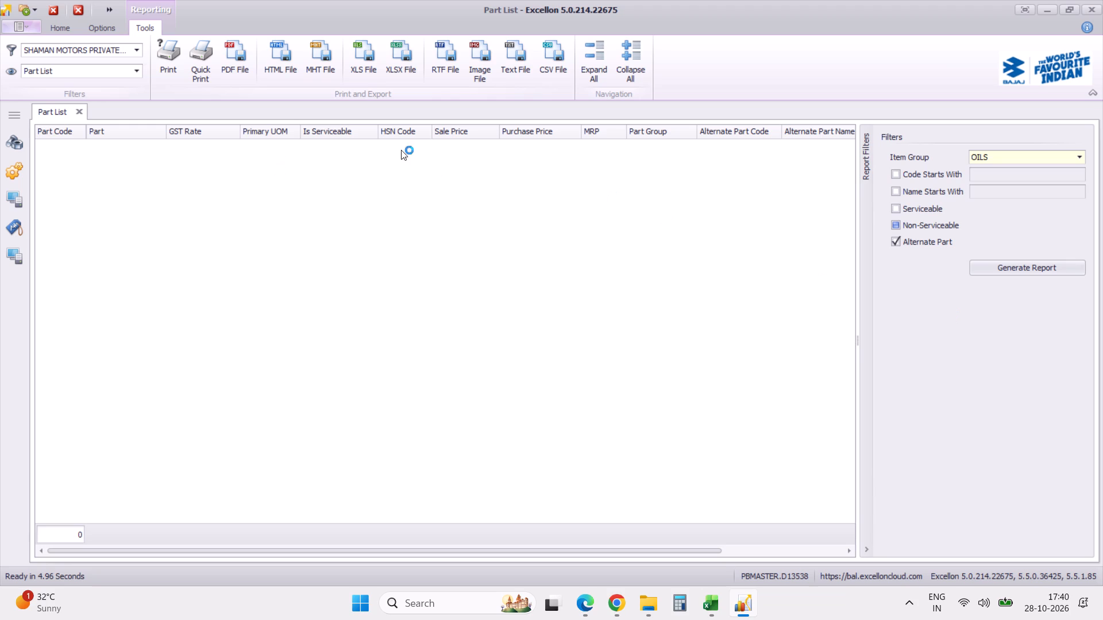
{"action": "left_click", "coordinate": [1091, 9]}
Finish exiting Excellon and return to the Part List-28102026 workbook.
{"action": "left_click", "coordinate": [543, 320]}
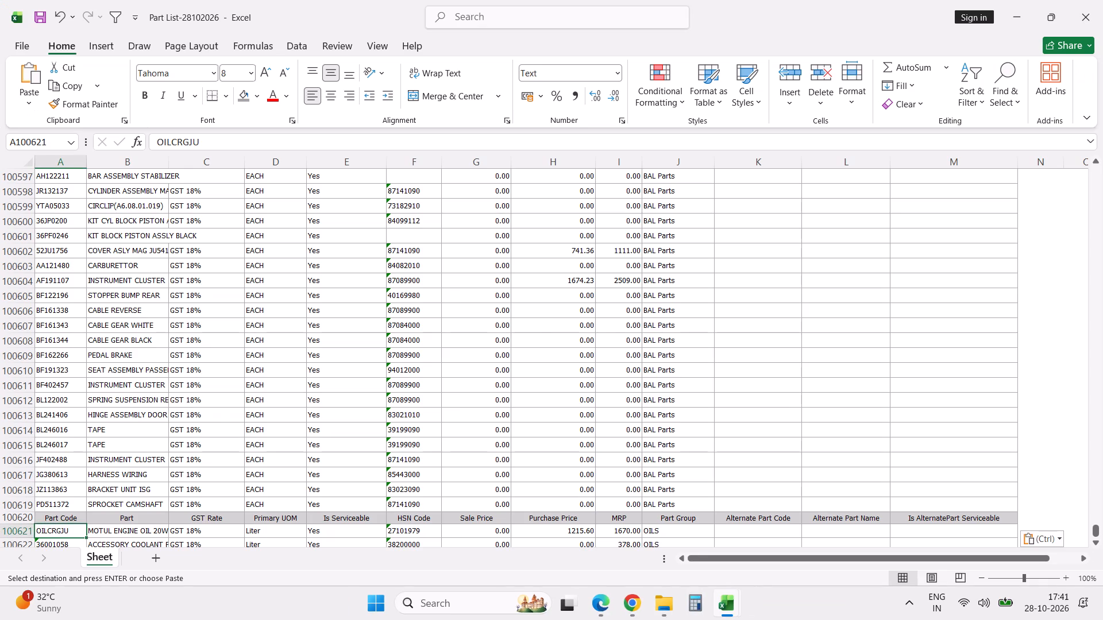
Freeze the header row and the Part Code column of the part list sheet at cell B2.
{"action": "left_click", "coordinate": [41, 396]}
{"action": "key", "text": "ctrl+Up"}
{"action": "key", "text": "Right"}
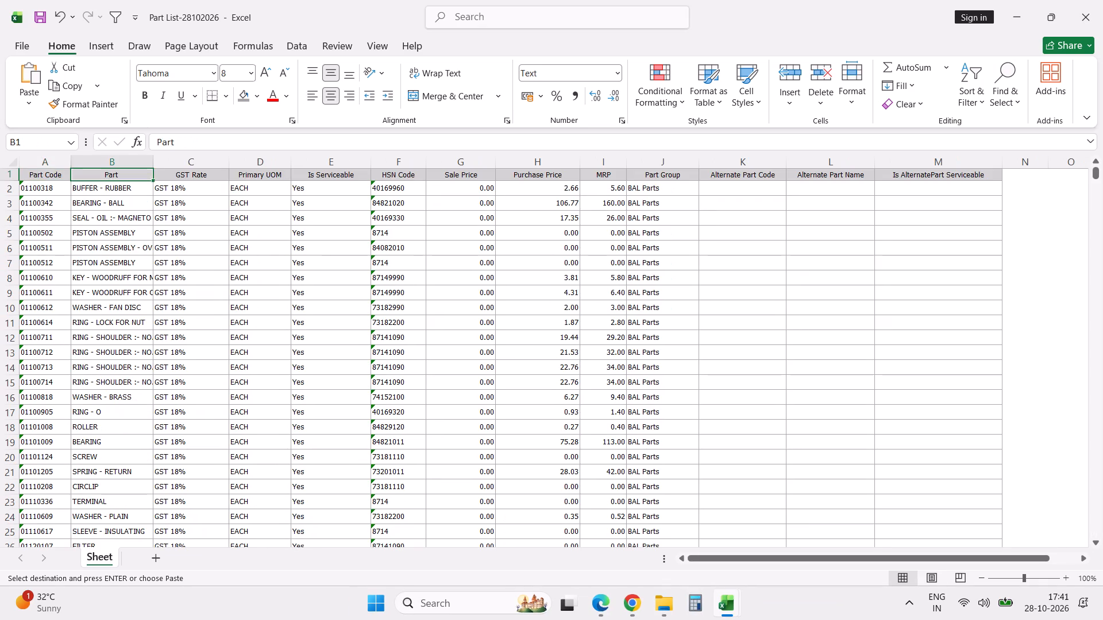
{"action": "key", "text": "Down"}
{"action": "key", "text": "alt+w"}
{"action": "type", "text": "FF"}
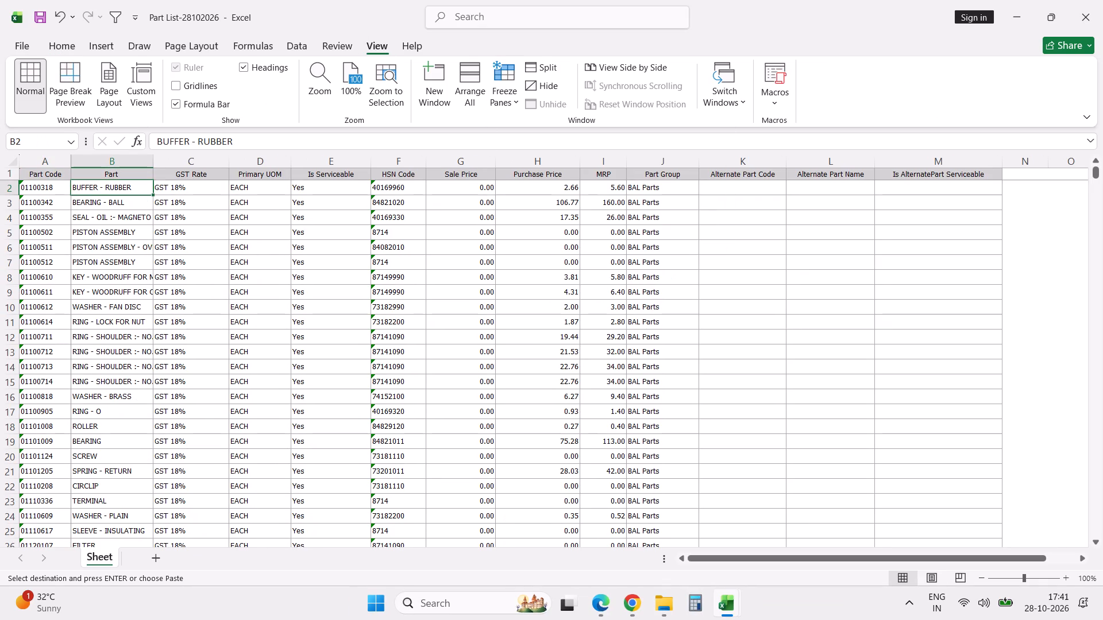
Add column filters to the header row of the part list.
{"action": "left_click", "coordinate": [130, 172]}
{"action": "key", "text": "alt+d"}
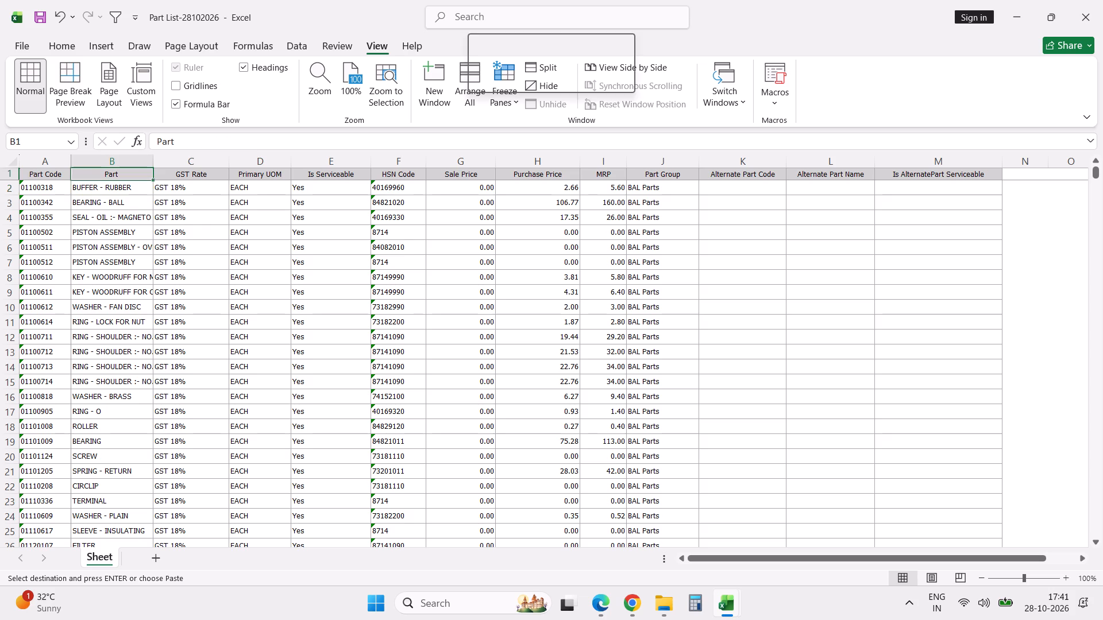
{"action": "type", "text": "FF"}
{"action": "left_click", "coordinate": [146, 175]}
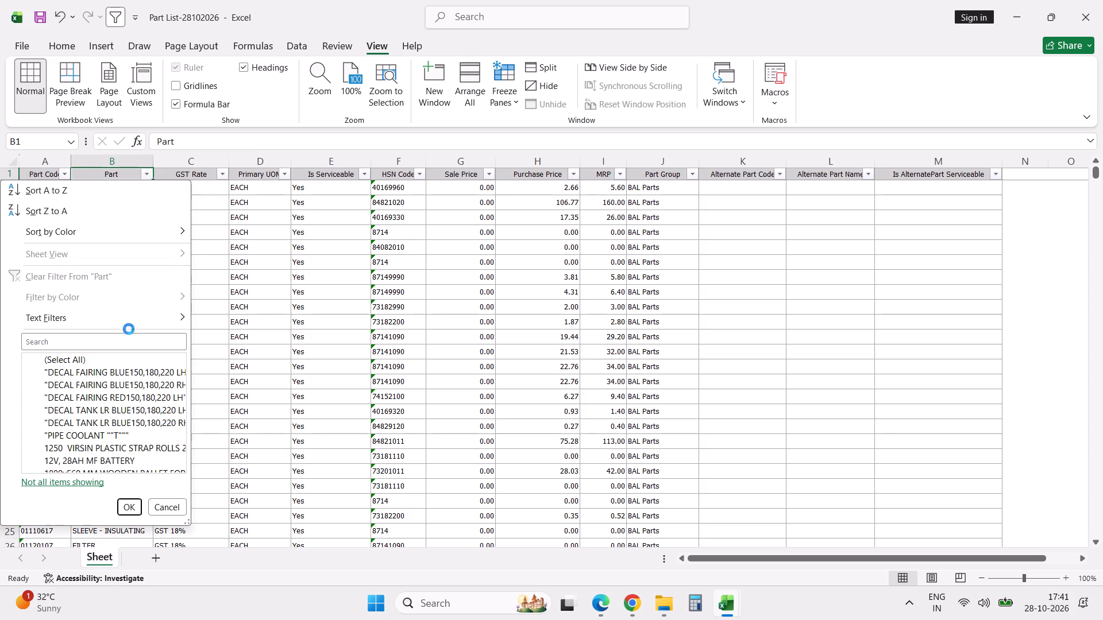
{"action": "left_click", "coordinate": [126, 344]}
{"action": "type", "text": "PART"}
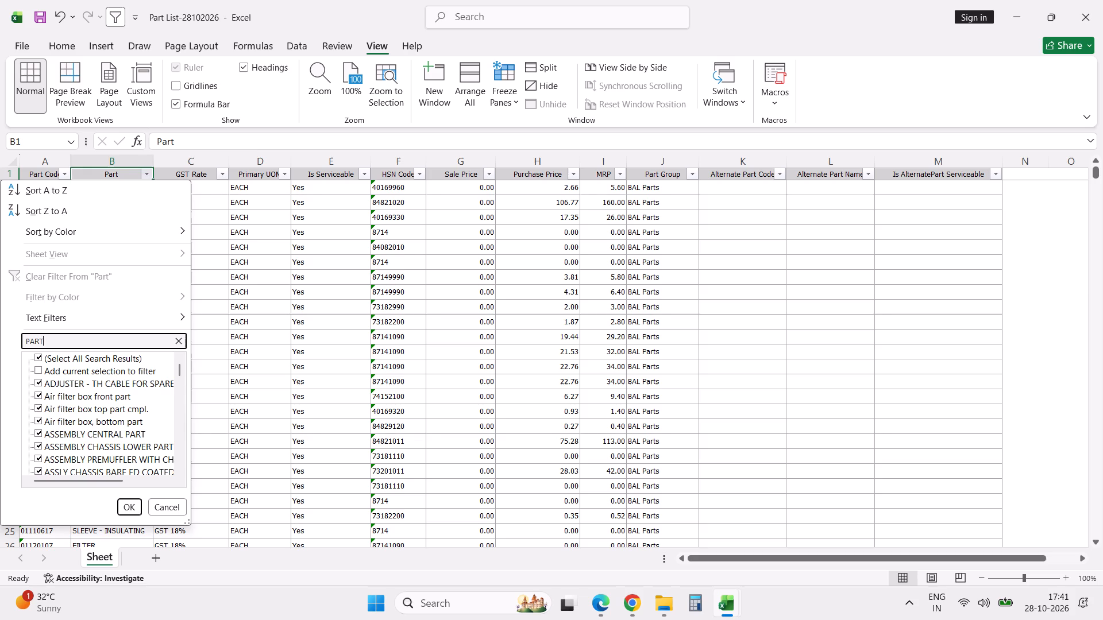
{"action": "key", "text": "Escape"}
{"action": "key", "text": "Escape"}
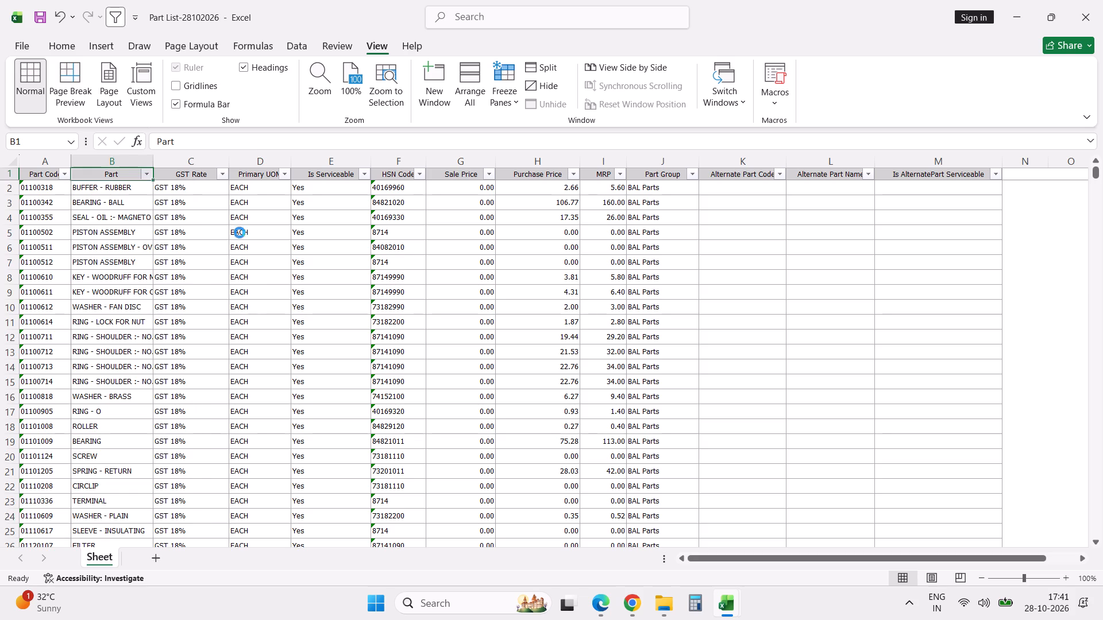
Filter the GST Rate column to the value "GST Rate" and delete the repeated header row found among the data.
{"action": "left_click", "coordinate": [224, 177]}
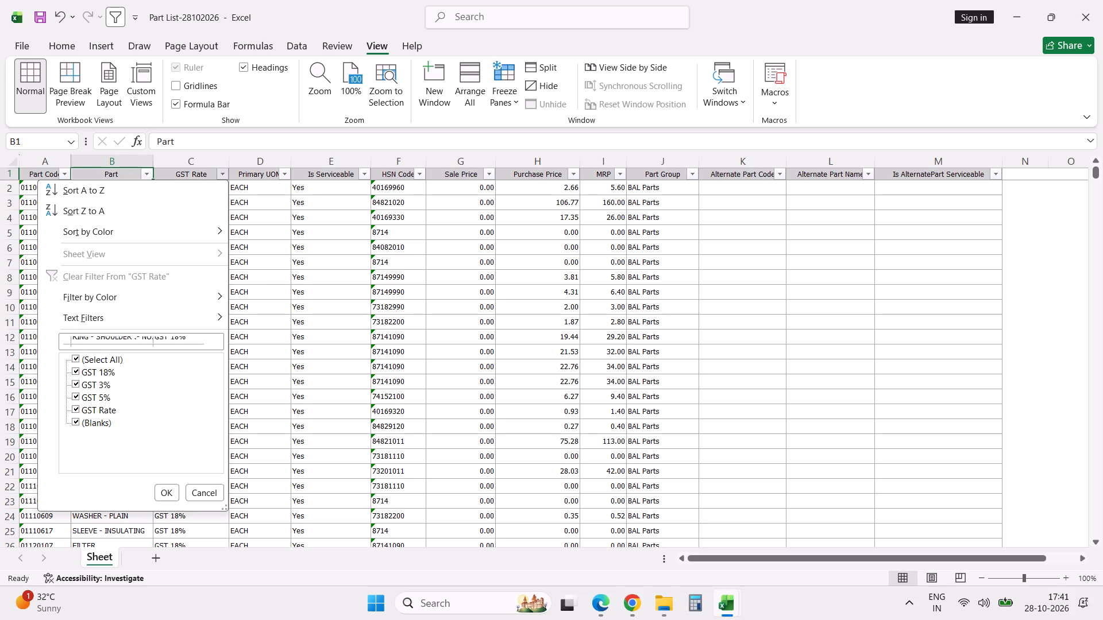
{"action": "left_click", "coordinate": [113, 357]}
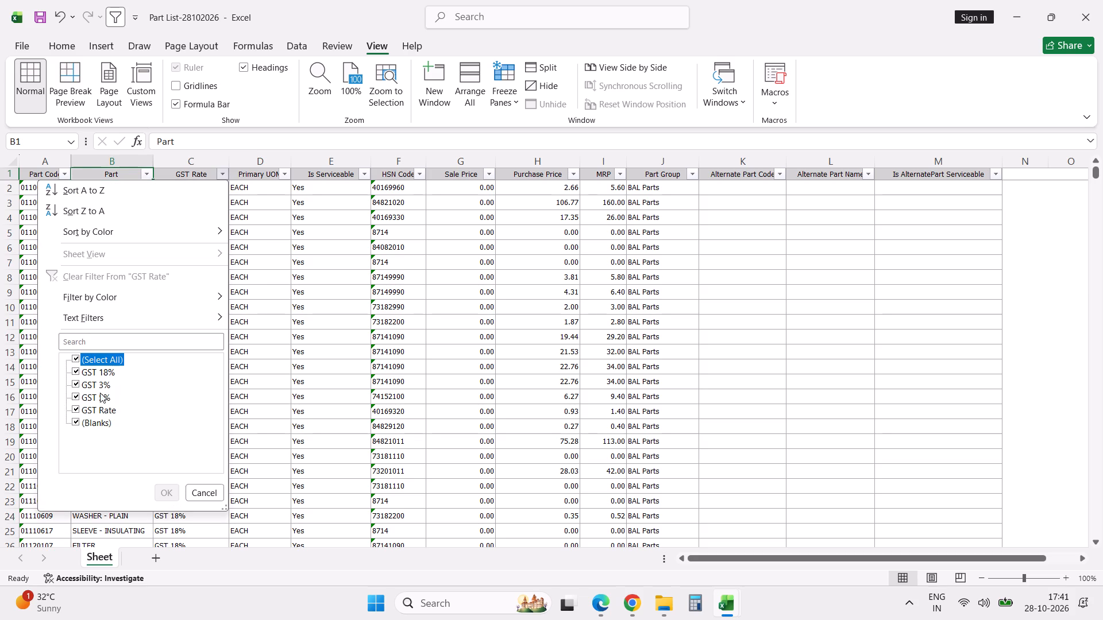
{"action": "left_click", "coordinate": [98, 410]}
{"action": "left_click", "coordinate": [169, 497]}
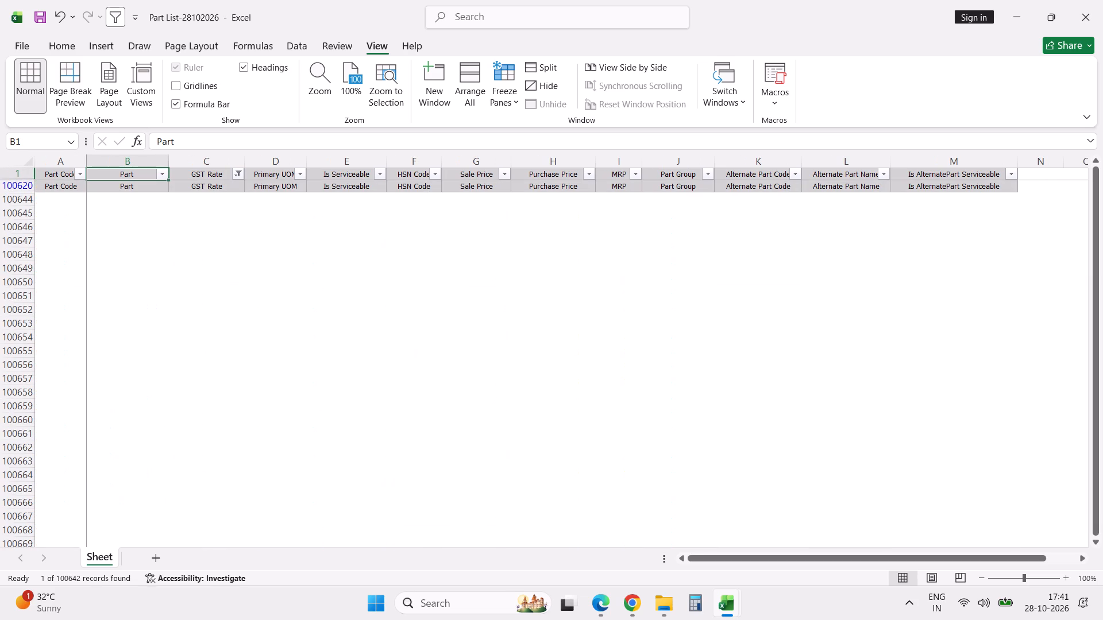
{"action": "scroll", "coordinate": [257, 397], "scroll_direction": "up", "scroll_amount": 5}
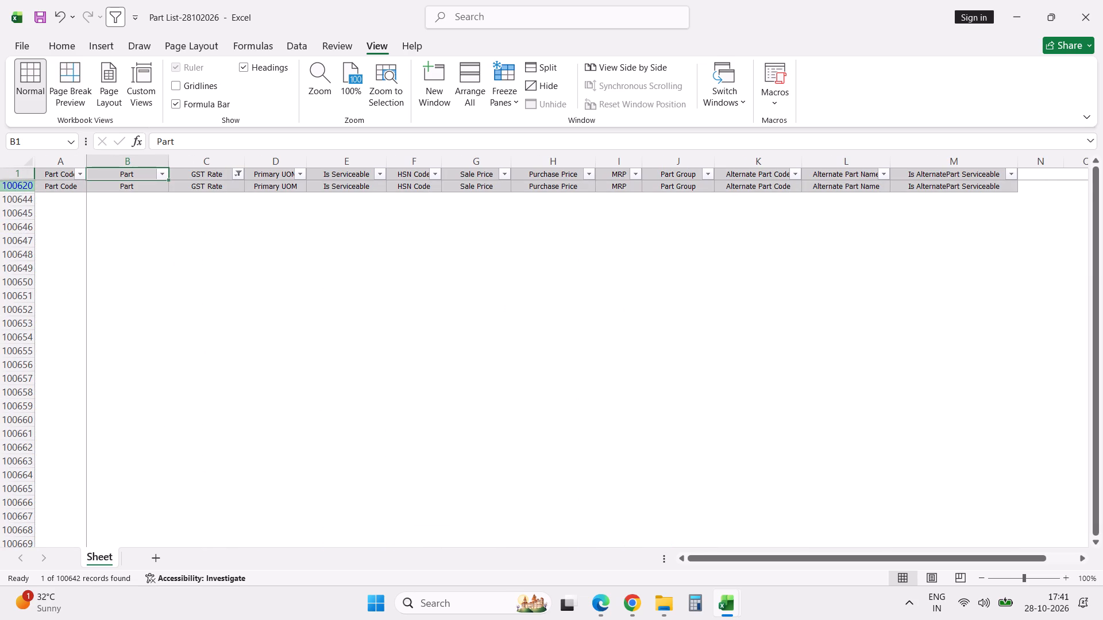
{"action": "left_click", "coordinate": [31, 186]}
{"action": "key", "text": "ctrl+minus"}
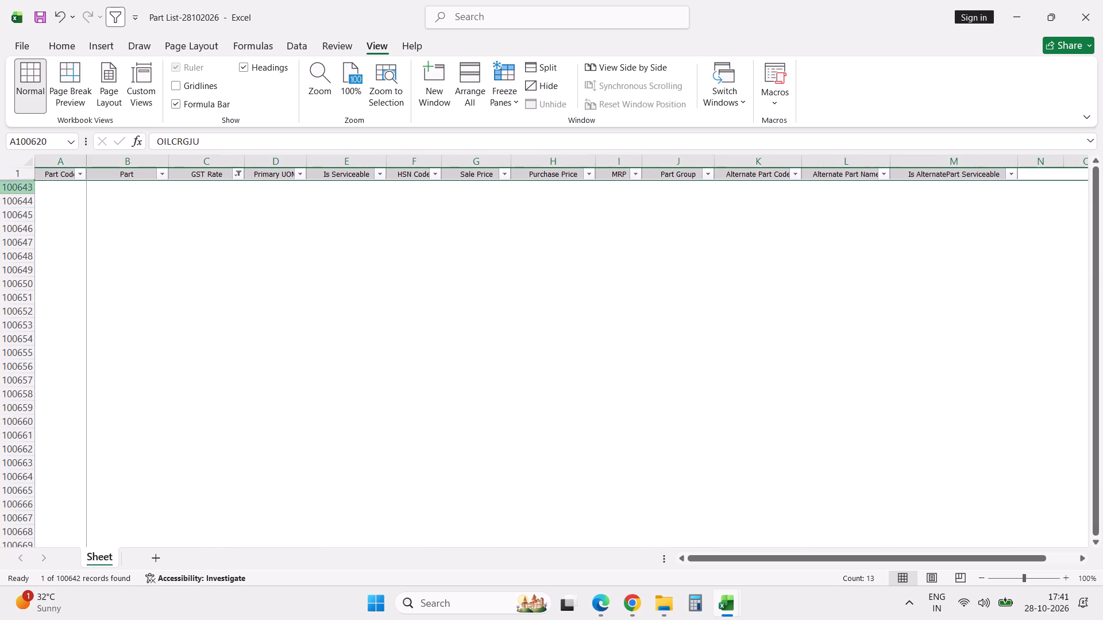
Reset the GST Rate filter to select all values and show the full part list again.
{"action": "left_click", "coordinate": [238, 173]}
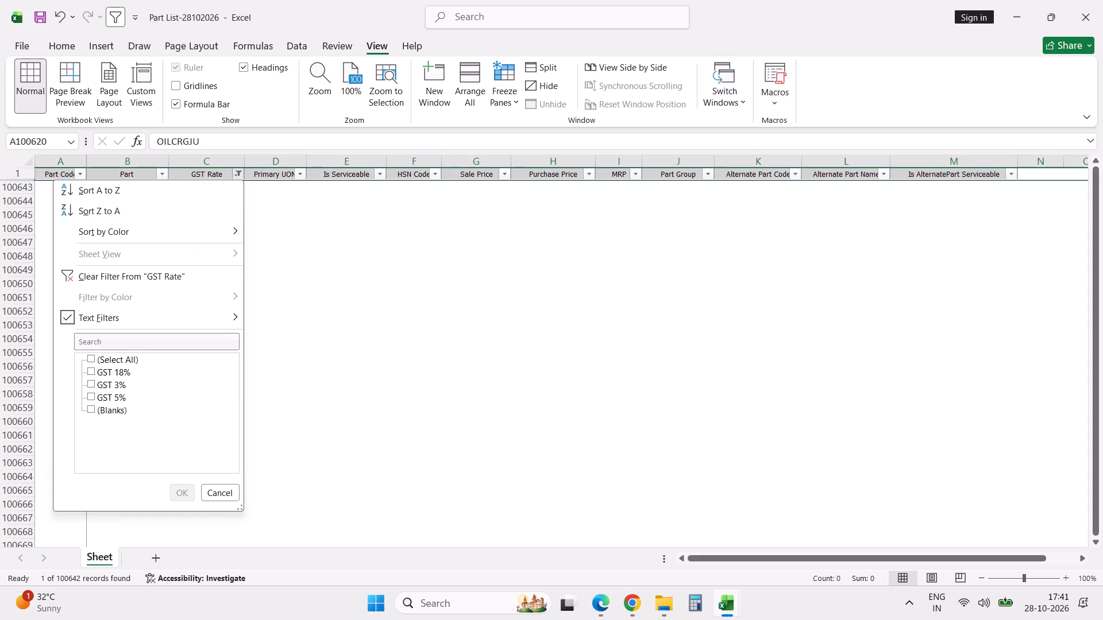
{"action": "left_click", "coordinate": [125, 356]}
{"action": "left_click", "coordinate": [186, 493]}
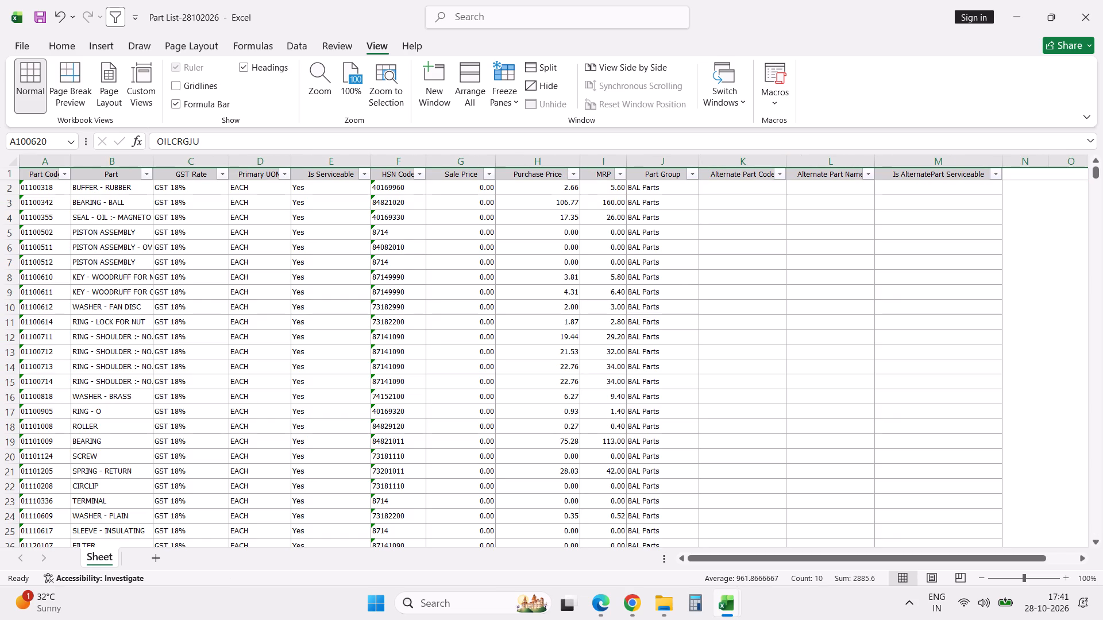
Check the available filter values of the Alternate Part Code, Alternate Part Name and Is AlternatePart Serviceable columns.
{"action": "left_click", "coordinate": [781, 176]}
{"action": "left_click", "coordinate": [830, 219]}
{"action": "left_click", "coordinate": [871, 174]}
{"action": "left_click", "coordinate": [954, 316]}
{"action": "left_click", "coordinate": [998, 175]}
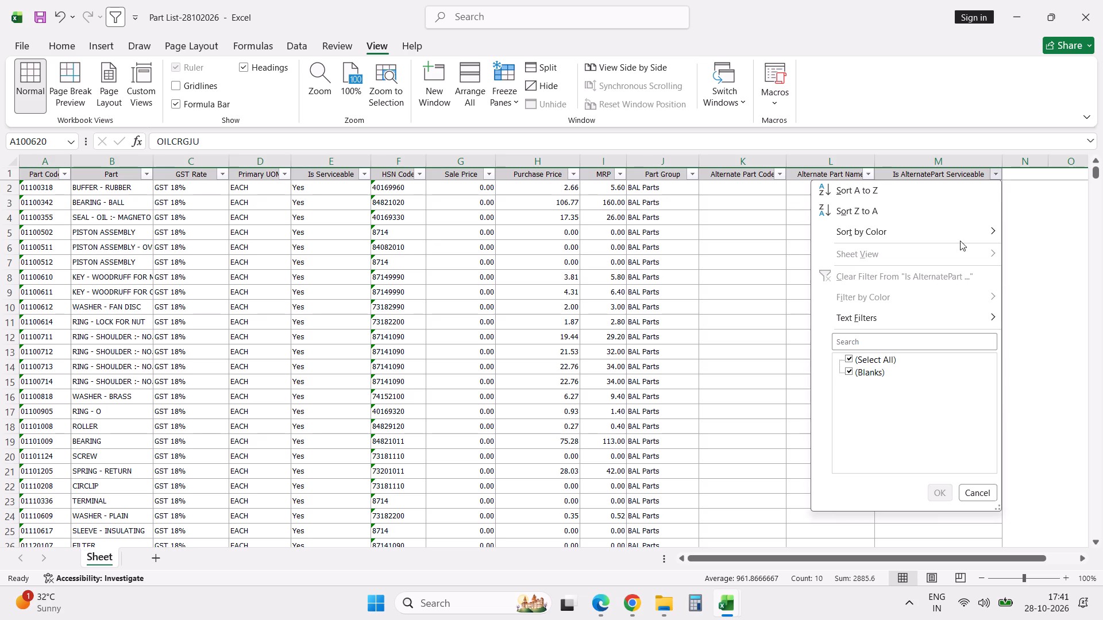
{"action": "left_click", "coordinate": [777, 424]}
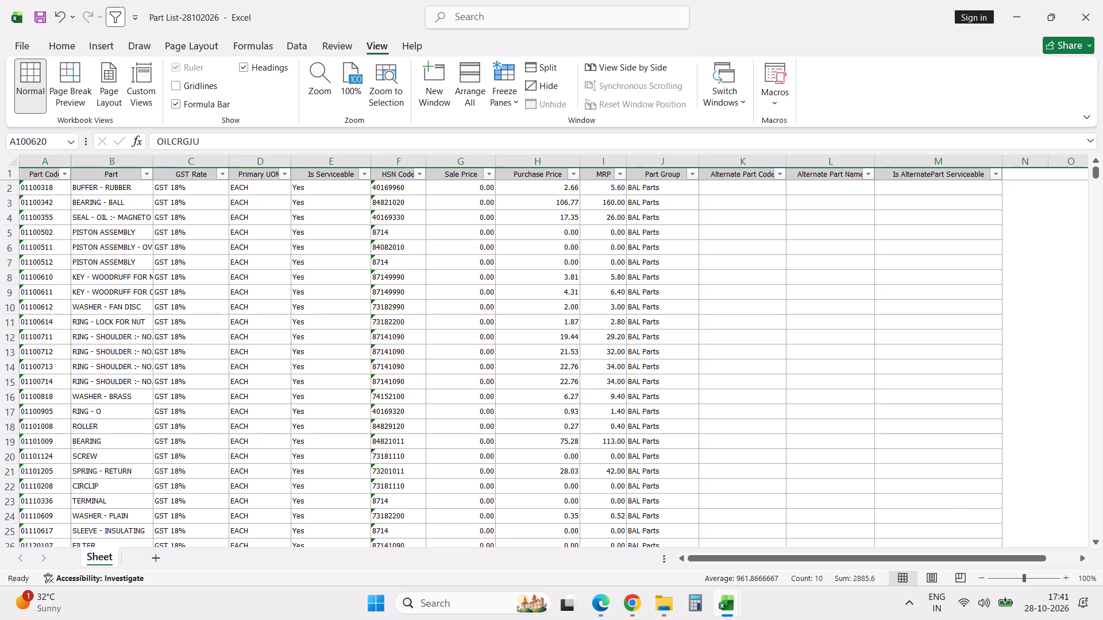
Save the part list workbook.
{"action": "key", "text": "ctrl+s"}
Find part code 36TA0132 in the sheet and highlight its row.
{"action": "key", "text": "ctrl+f"}
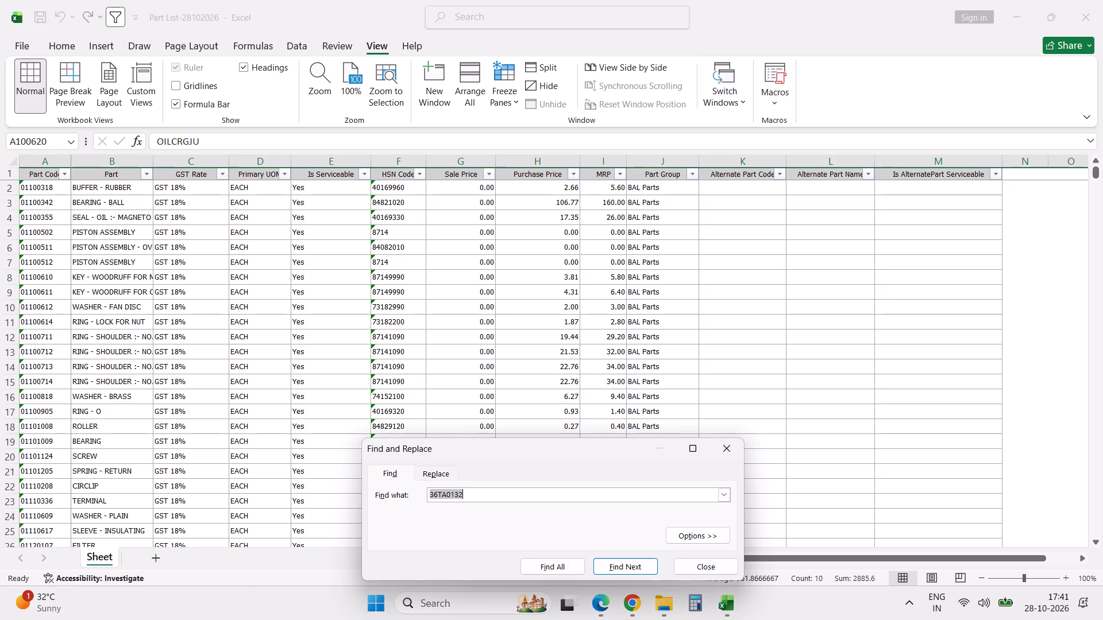
{"action": "type", "text": "36TA0132"}
{"action": "key", "text": "Return"}
{"action": "key", "text": "Return"}
{"action": "key", "text": "Escape"}
{"action": "key", "text": "Escape"}
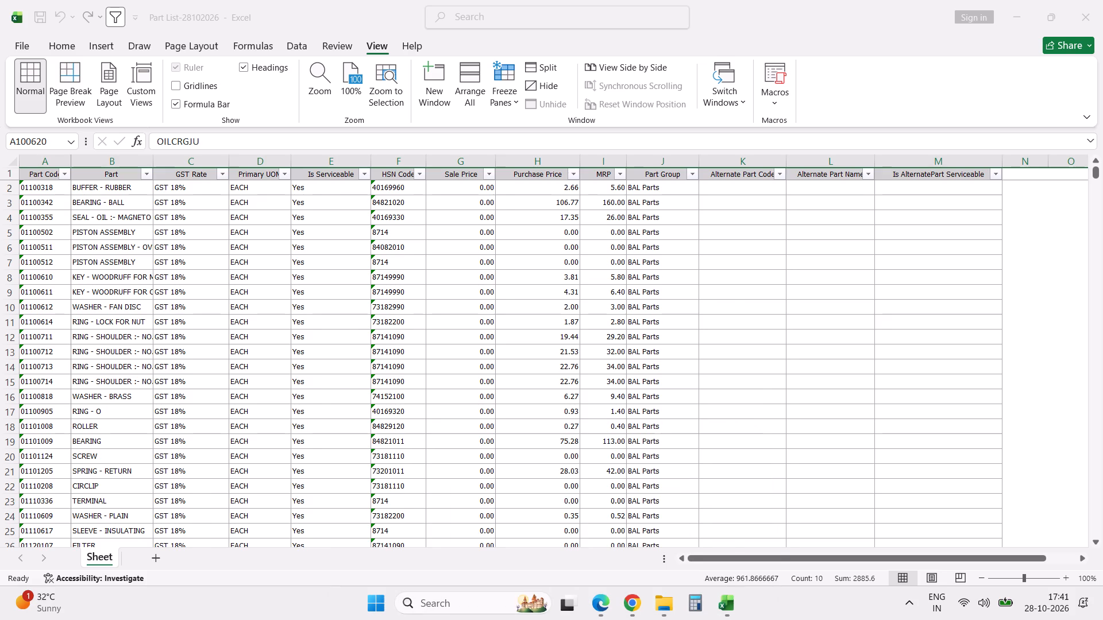
{"action": "left_click", "coordinate": [408, 352]}
{"action": "key", "text": "ctrl+f"}
{"action": "key", "text": "Return"}
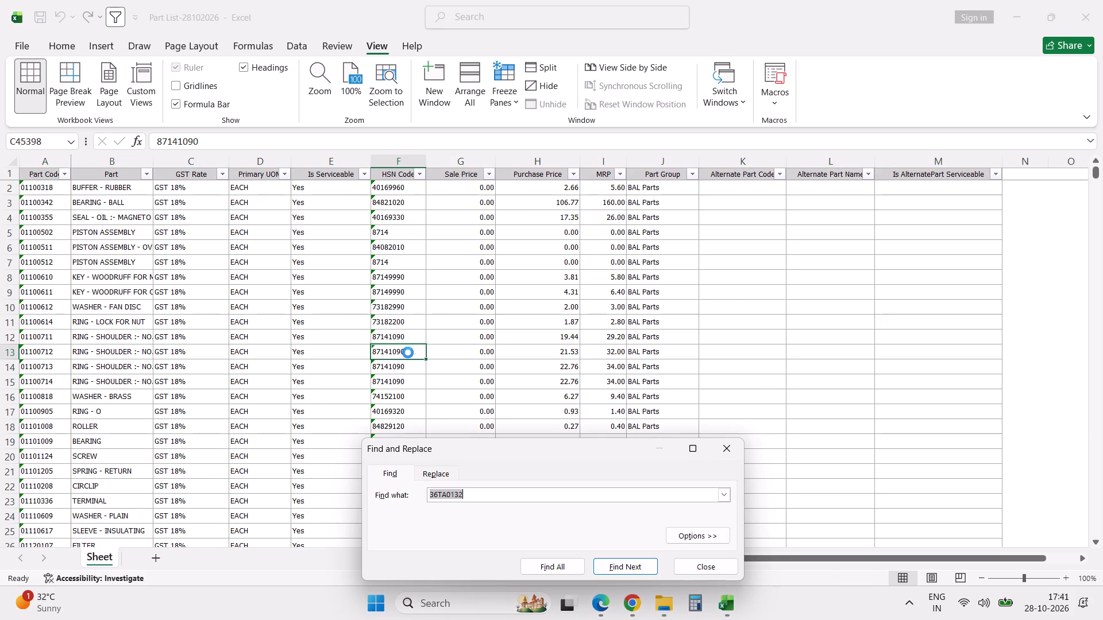
{"action": "key", "text": "Escape"}
{"action": "key", "text": "shift+space"}
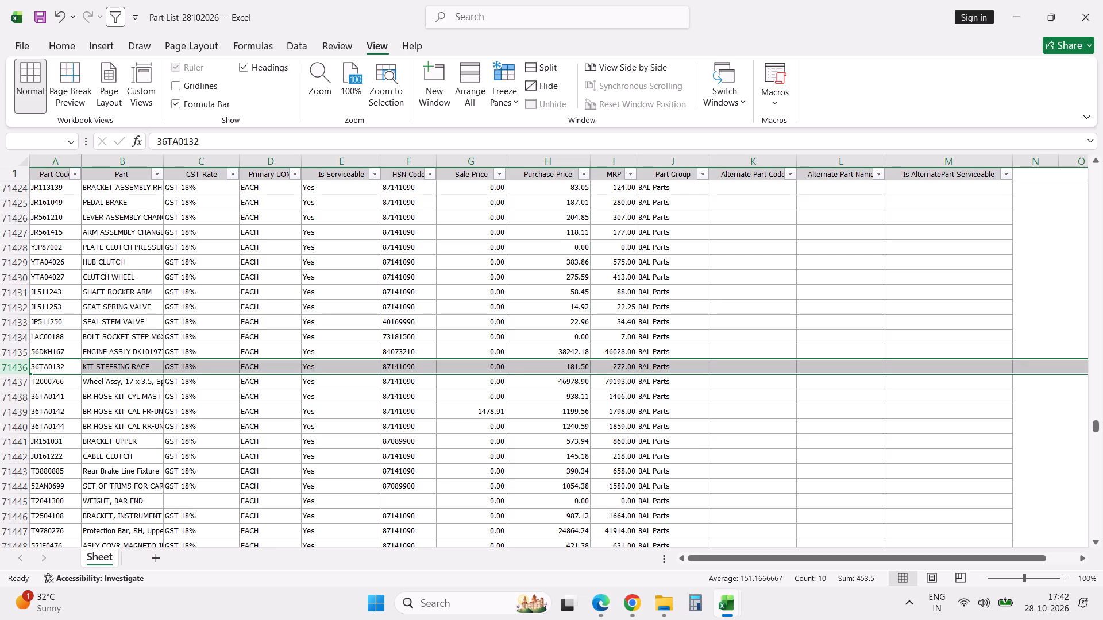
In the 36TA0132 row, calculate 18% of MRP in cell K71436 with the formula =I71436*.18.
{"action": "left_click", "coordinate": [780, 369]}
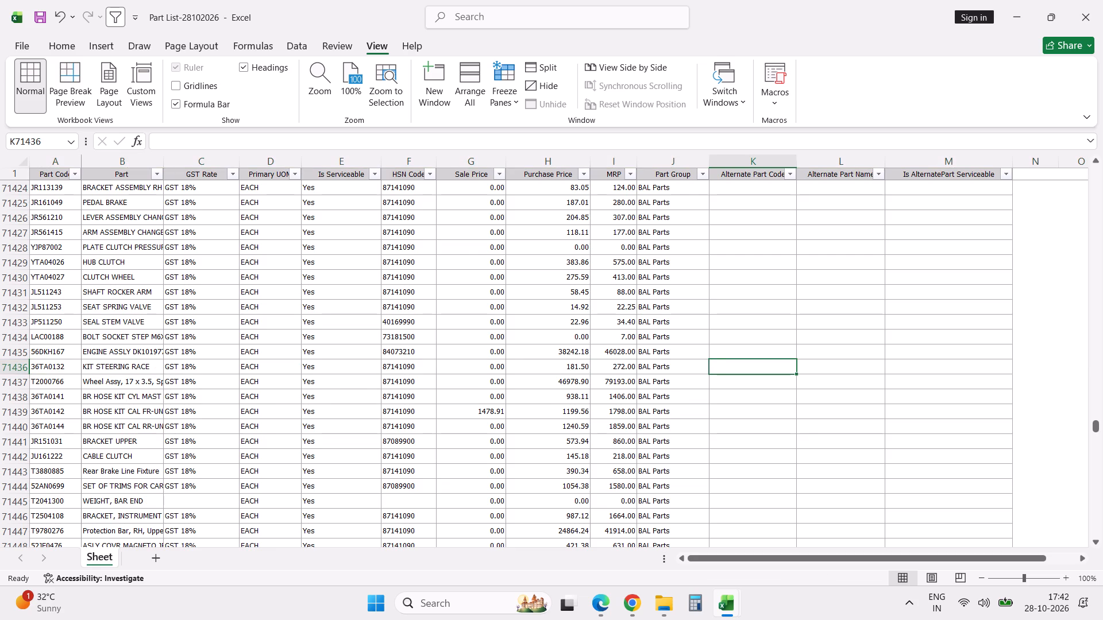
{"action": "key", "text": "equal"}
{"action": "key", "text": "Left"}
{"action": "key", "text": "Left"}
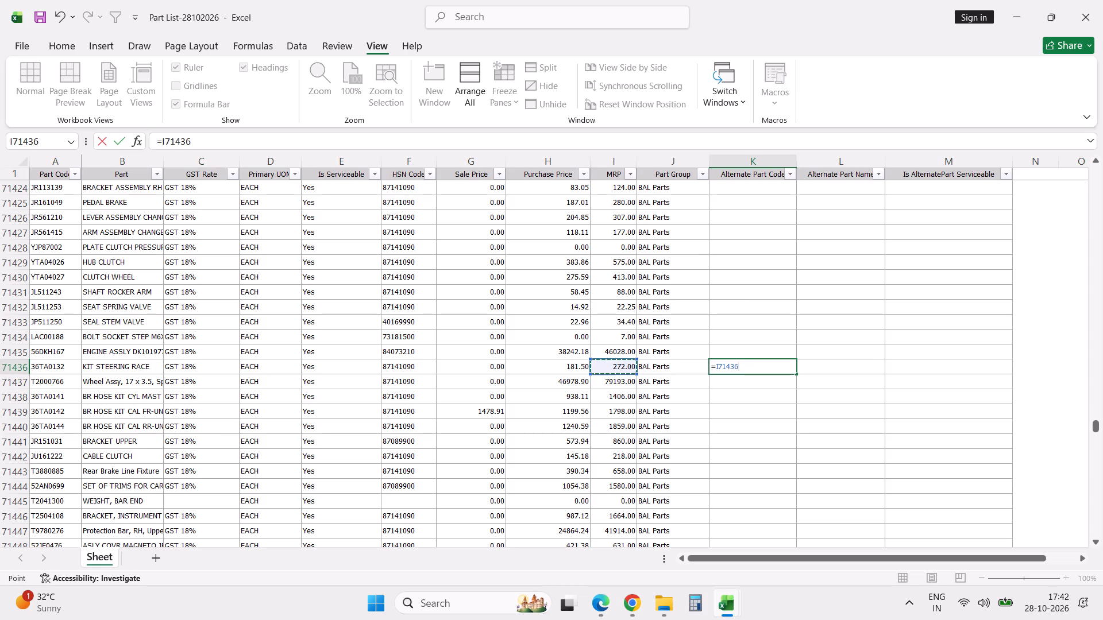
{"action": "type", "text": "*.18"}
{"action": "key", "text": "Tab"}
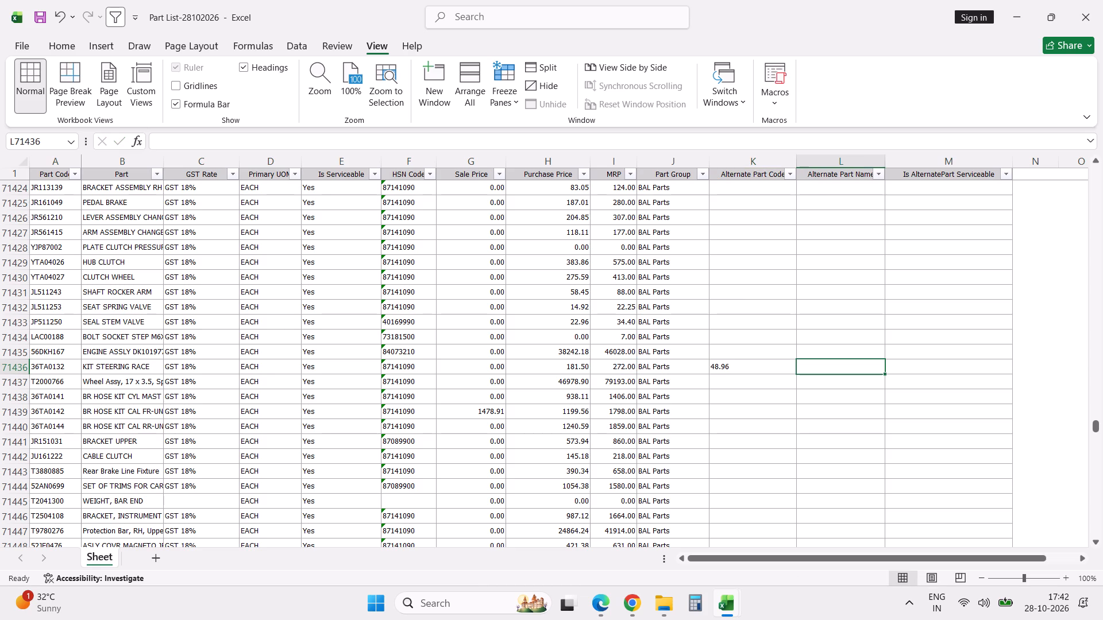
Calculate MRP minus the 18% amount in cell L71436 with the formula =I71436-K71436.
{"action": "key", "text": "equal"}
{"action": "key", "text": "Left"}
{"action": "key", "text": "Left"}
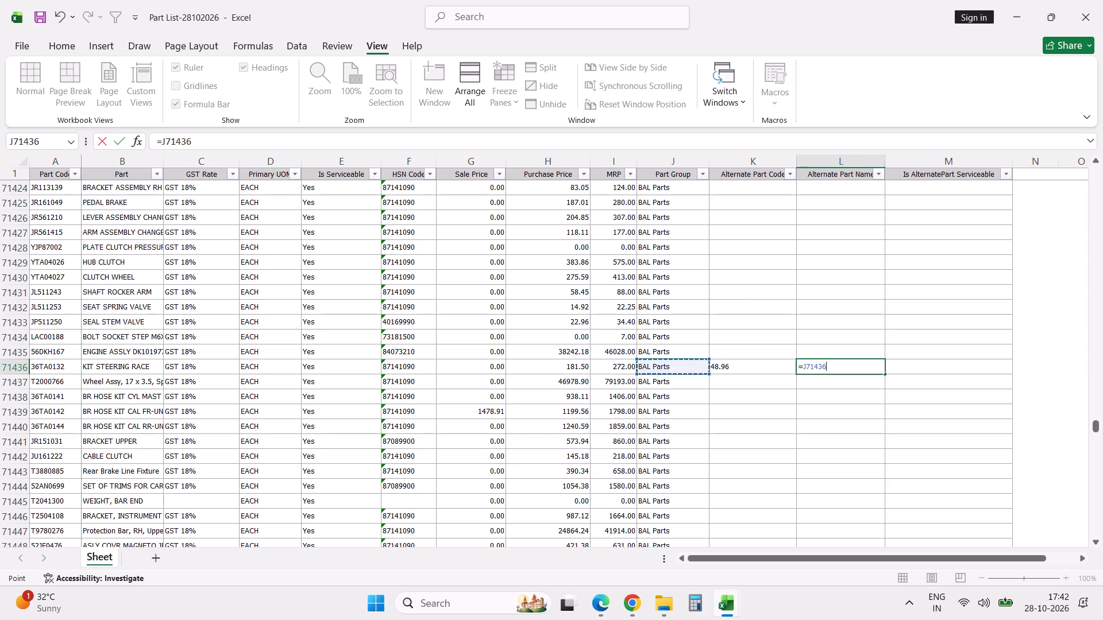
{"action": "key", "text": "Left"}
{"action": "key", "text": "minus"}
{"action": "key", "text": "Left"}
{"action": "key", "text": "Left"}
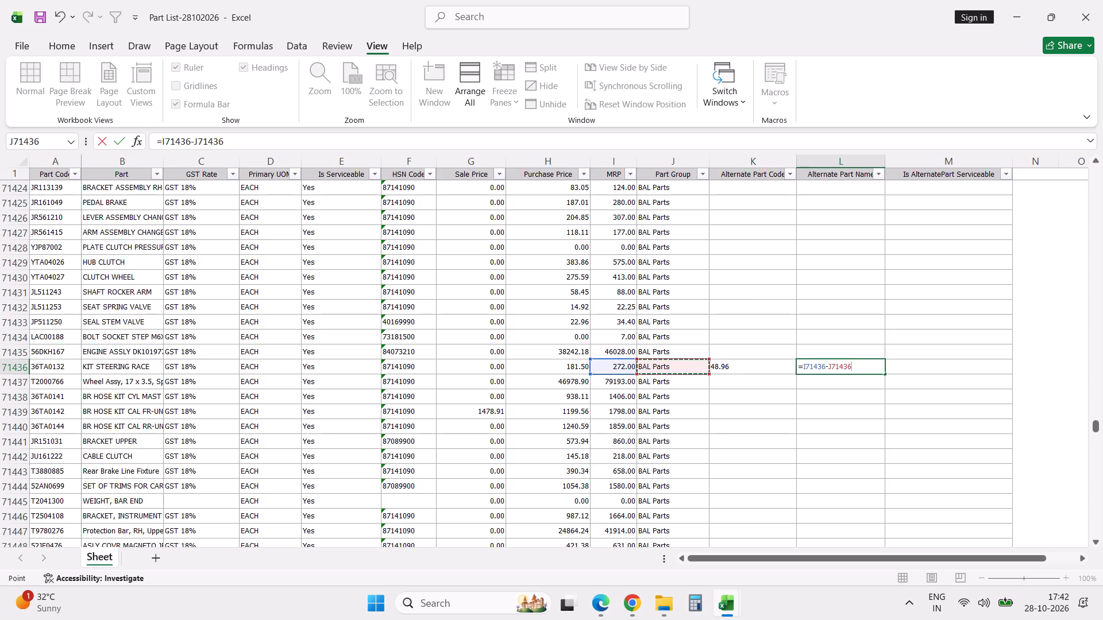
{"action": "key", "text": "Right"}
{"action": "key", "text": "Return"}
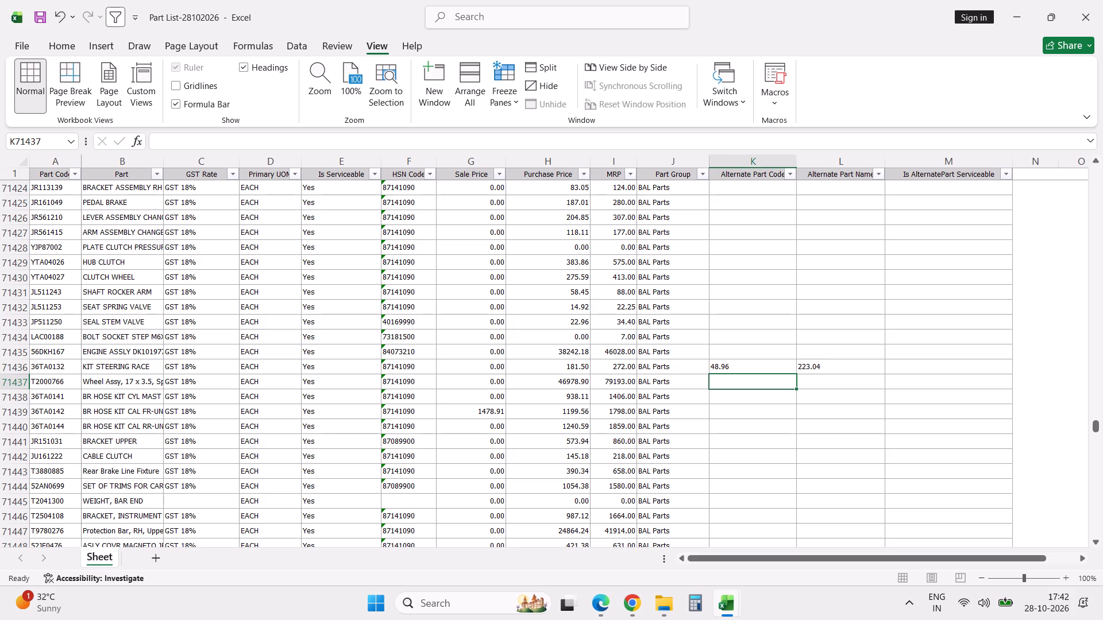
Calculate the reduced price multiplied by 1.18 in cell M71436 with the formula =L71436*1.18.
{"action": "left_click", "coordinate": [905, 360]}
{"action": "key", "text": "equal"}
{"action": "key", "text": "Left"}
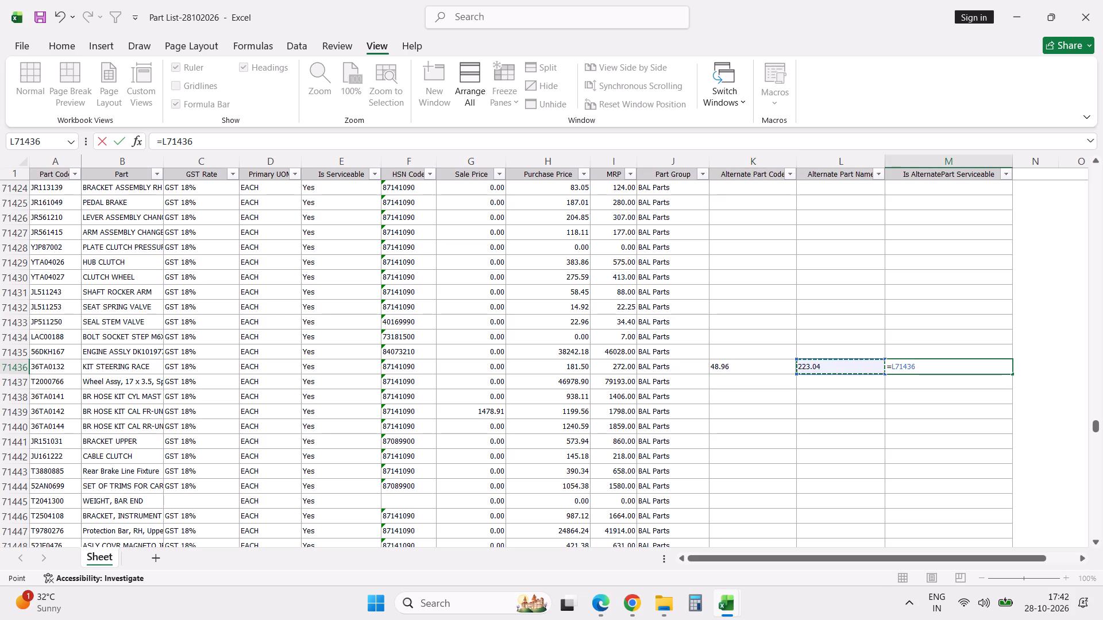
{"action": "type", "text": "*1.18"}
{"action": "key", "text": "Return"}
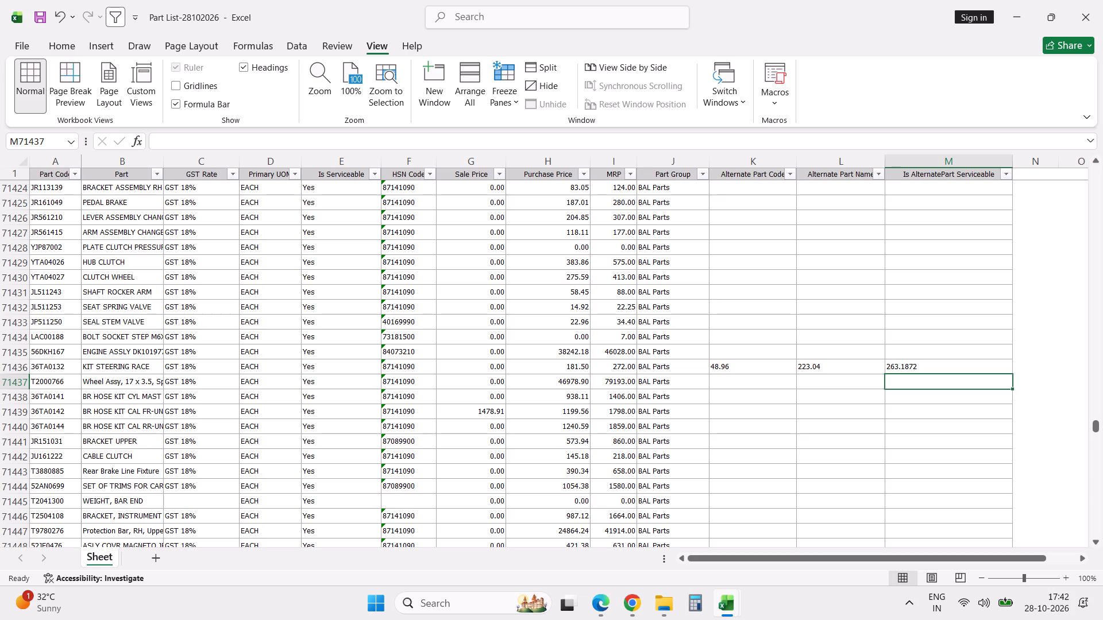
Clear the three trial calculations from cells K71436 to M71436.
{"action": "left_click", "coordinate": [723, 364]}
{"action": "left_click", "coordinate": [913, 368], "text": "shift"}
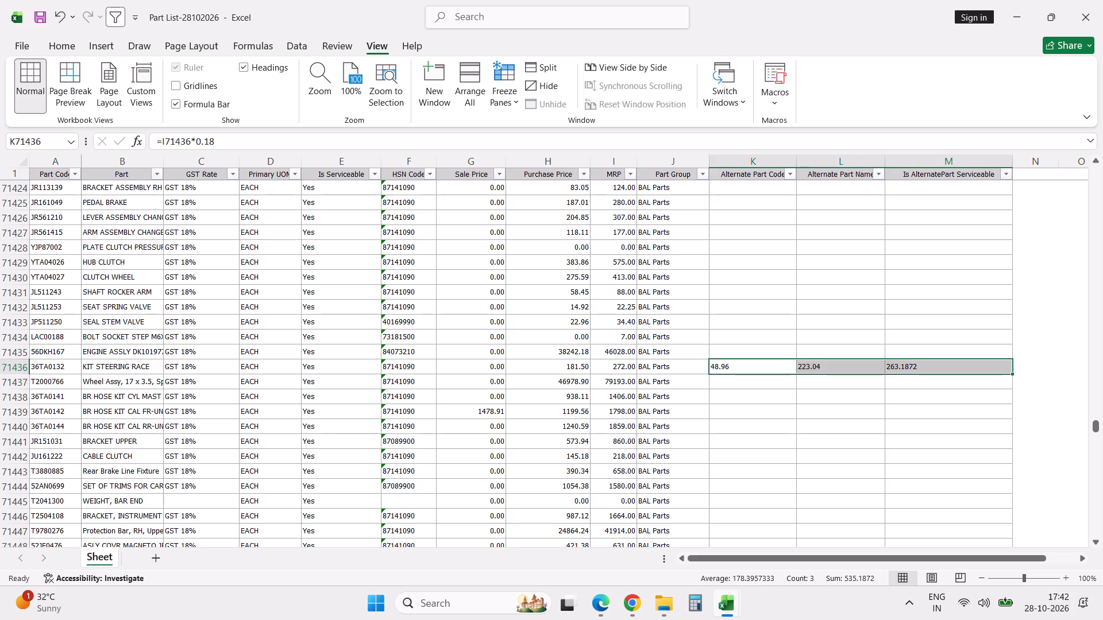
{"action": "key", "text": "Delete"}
Calculate the MRP without 18% GST in cell K71436 with the formula =I71436/1.18.
{"action": "left_click", "coordinate": [741, 370]}
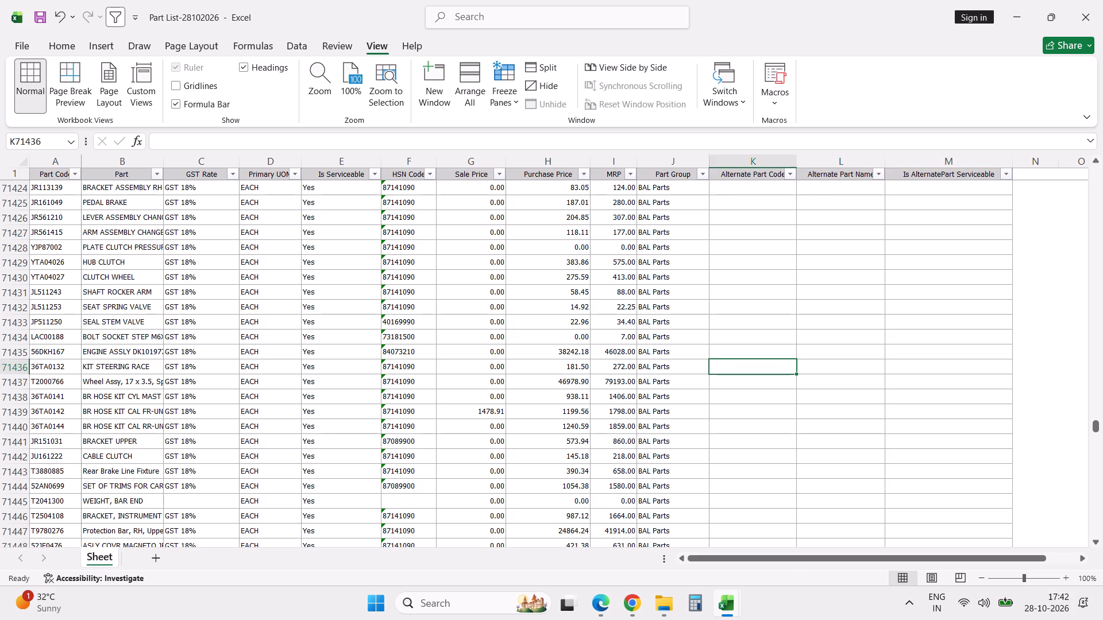
{"action": "key", "text": "equal"}
{"action": "key", "text": "Left"}
{"action": "key", "text": "Left"}
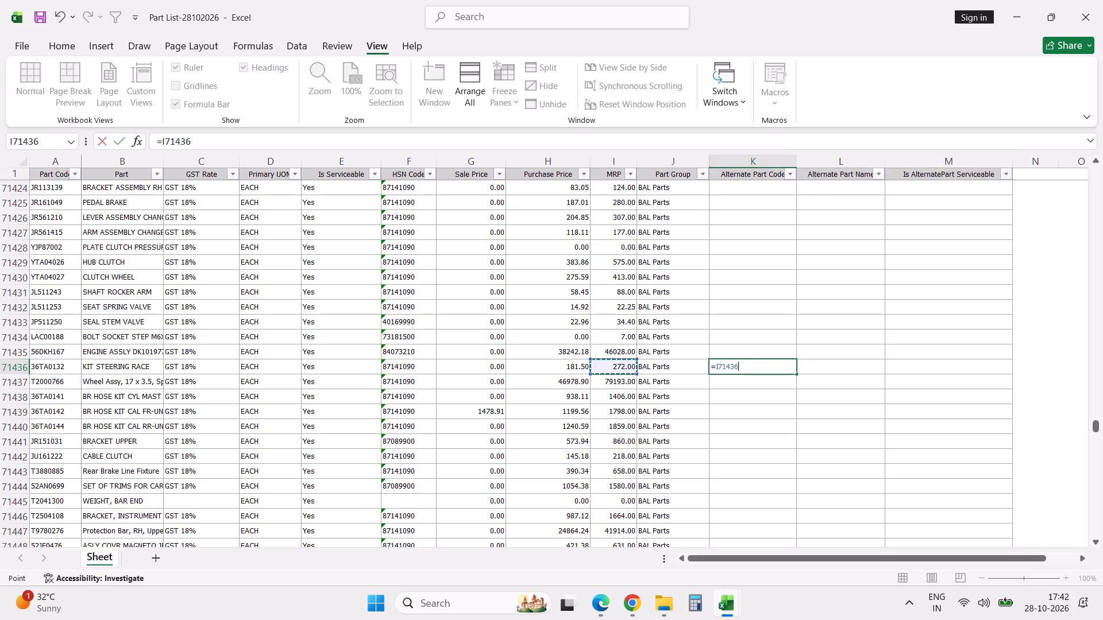
{"action": "type", "text": "/1."}
{"action": "type", "text": "18"}
{"action": "key", "text": "Return"}
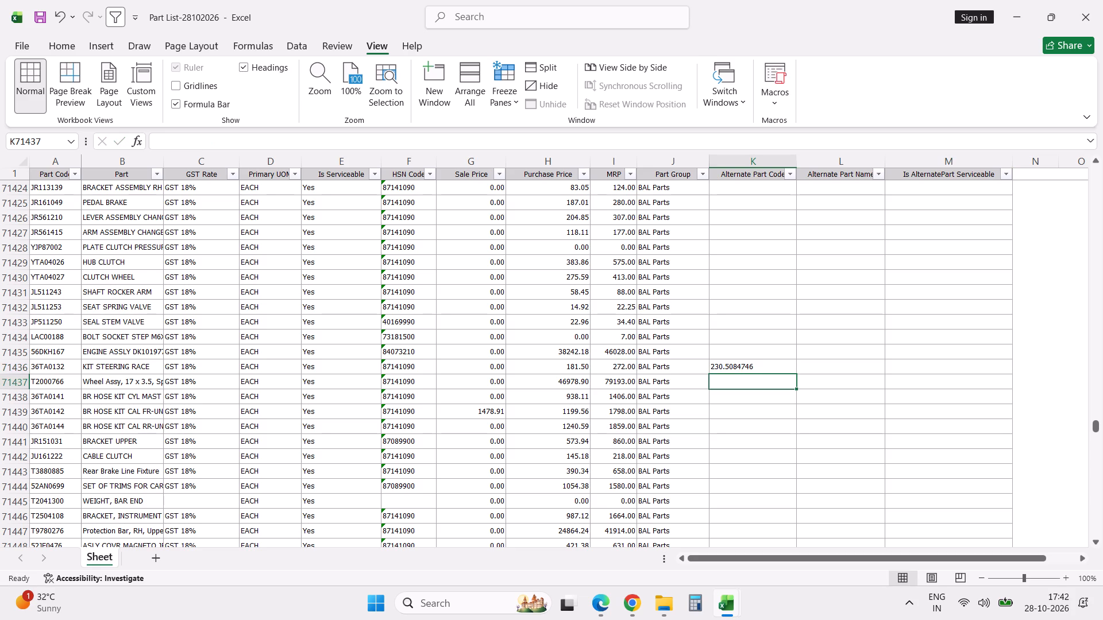
Add the 18% GST back in cell L71436 with the formula =K71436*1.18.
{"action": "left_click", "coordinate": [850, 369]}
{"action": "key", "text": "equal"}
{"action": "key", "text": "Left"}
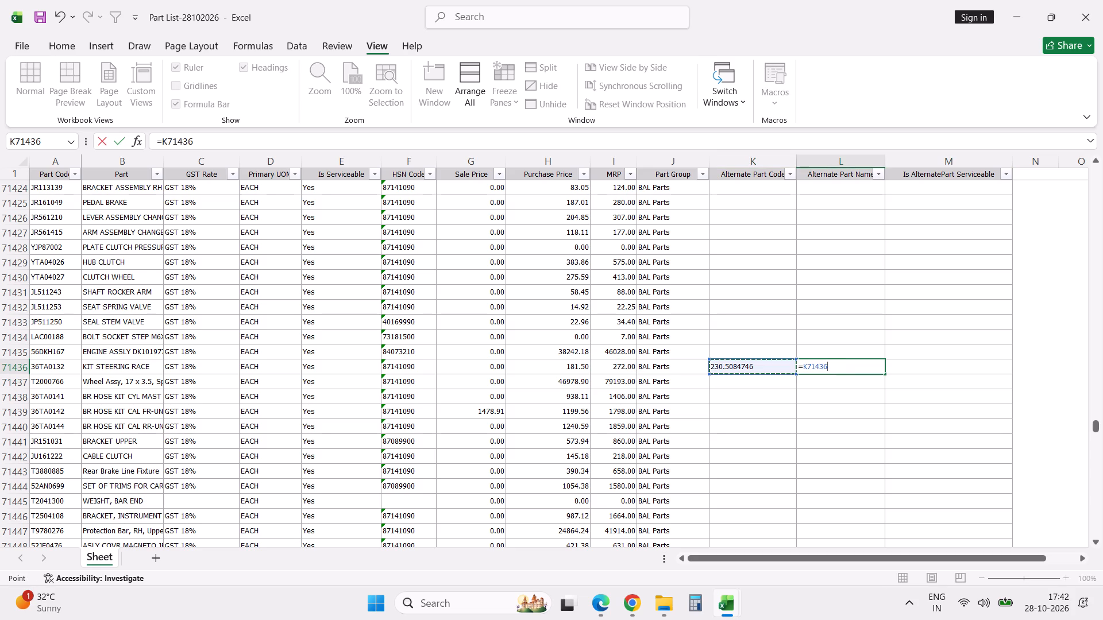
{"action": "key", "text": "asterisk"}
{"action": "type", "text": "1.18"}
{"action": "key", "text": "Return"}
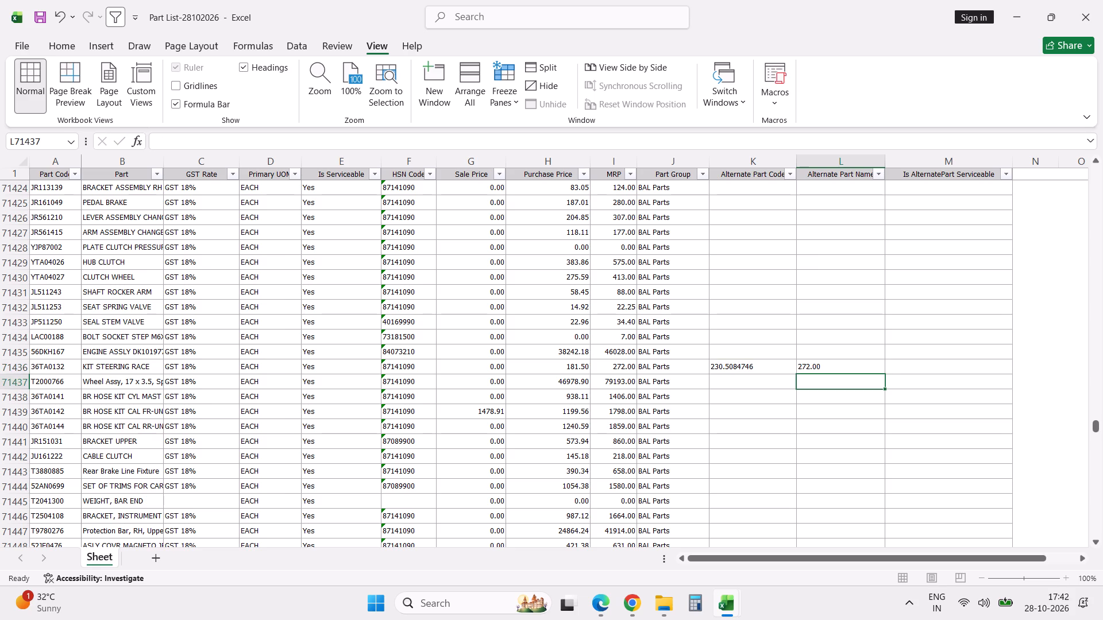
Select the two calculated cells K71436 and L71436 in the 36TA0132 row.
{"action": "left_click", "coordinate": [732, 369]}
{"action": "key", "text": "shift+Right"}
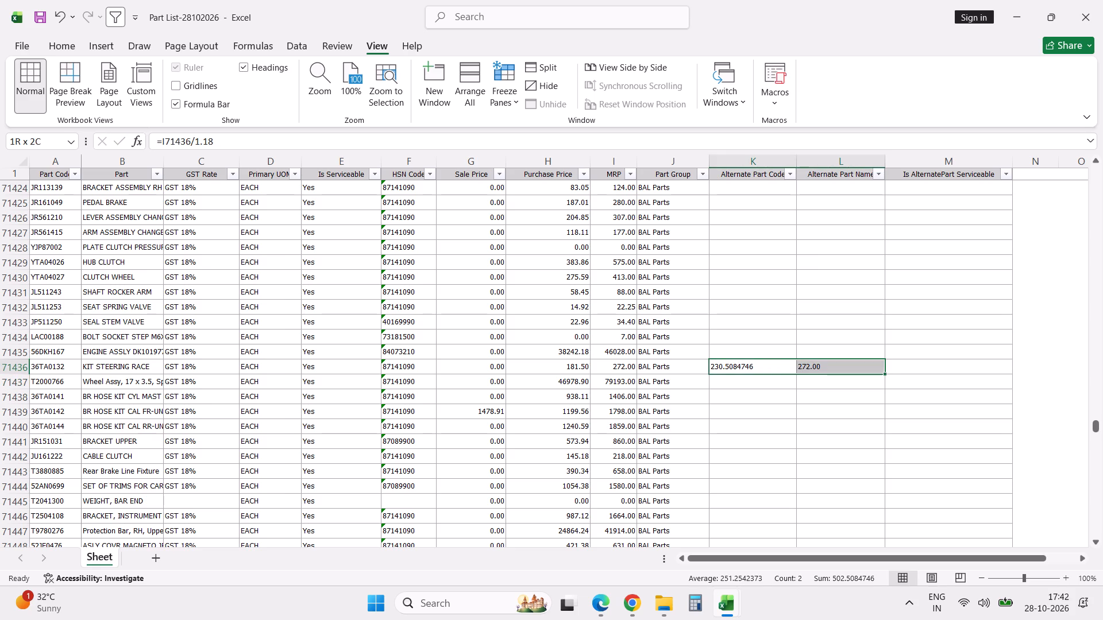
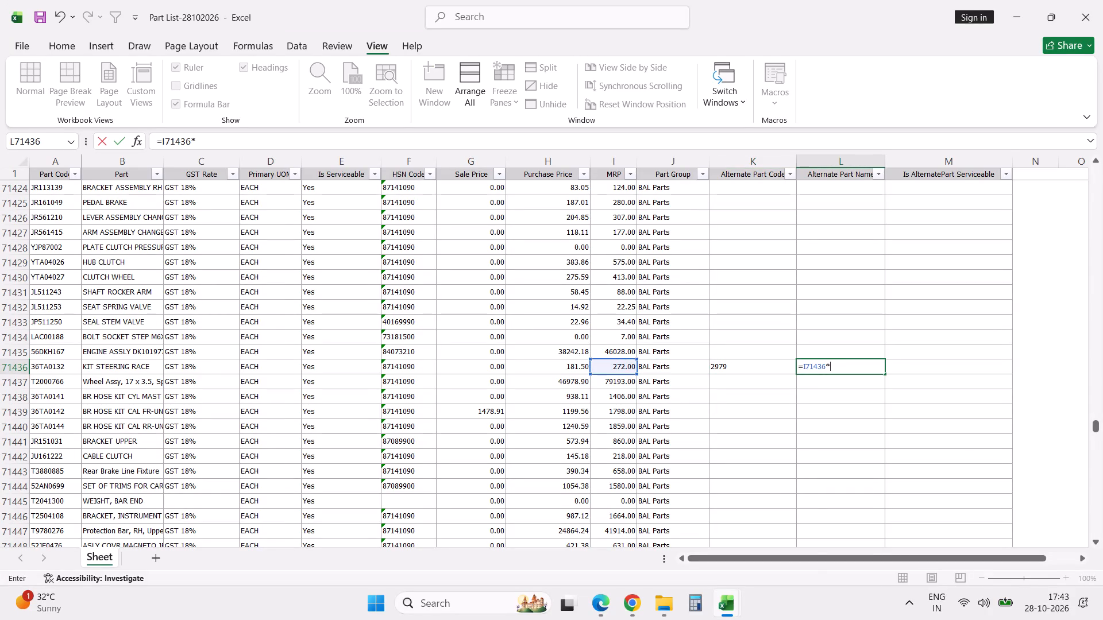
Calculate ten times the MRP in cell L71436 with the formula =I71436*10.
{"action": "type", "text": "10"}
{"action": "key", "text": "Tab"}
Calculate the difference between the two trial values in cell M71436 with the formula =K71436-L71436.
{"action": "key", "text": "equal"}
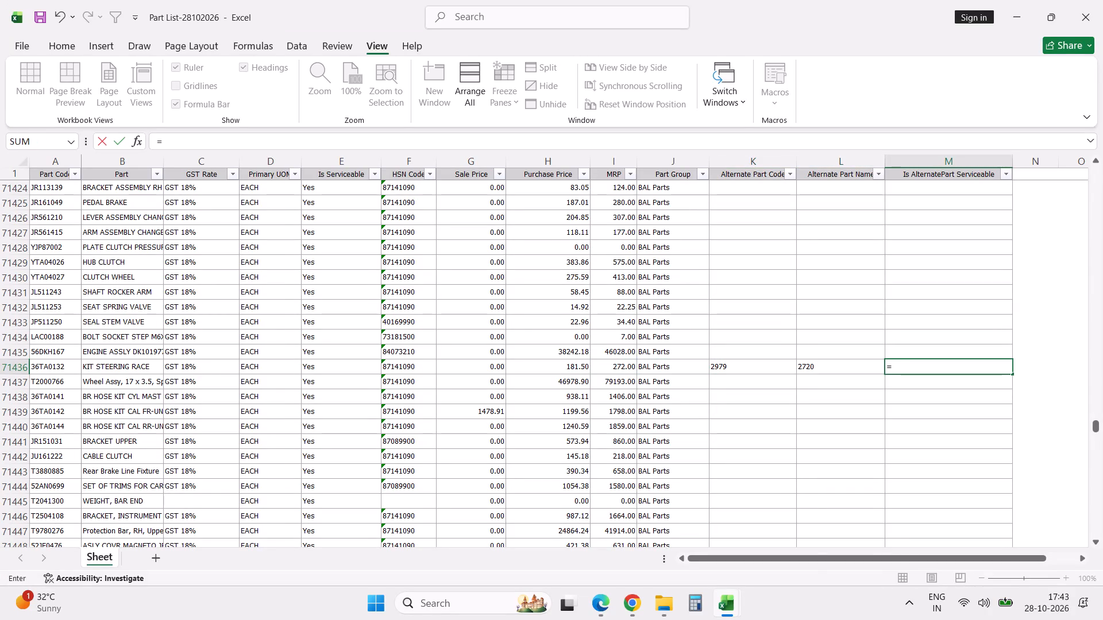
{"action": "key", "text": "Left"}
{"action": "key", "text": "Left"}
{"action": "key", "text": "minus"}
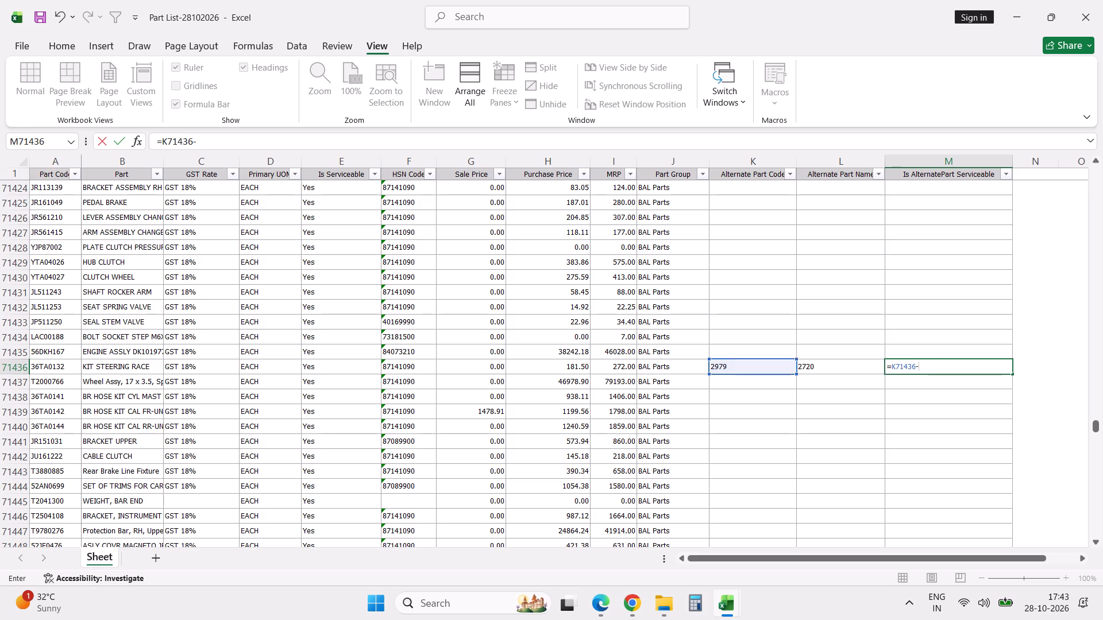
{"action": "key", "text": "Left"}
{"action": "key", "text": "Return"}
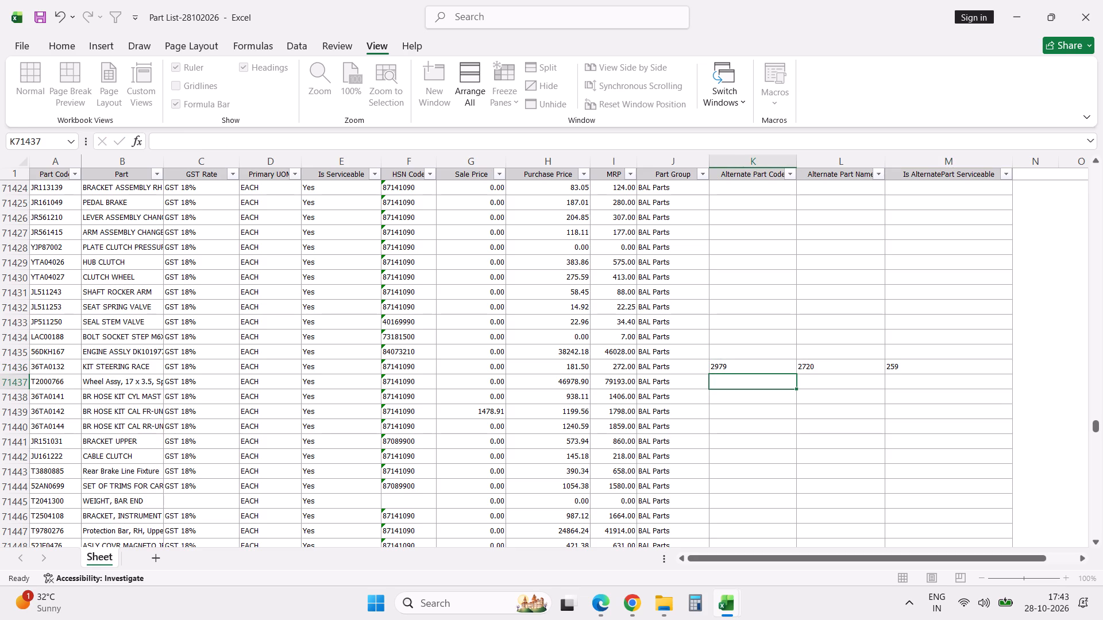
Clear the trial calculations from cells K71436 to M71436 in the 36TA0132 row and save the workbook.
{"action": "left_click", "coordinate": [924, 371]}
{"action": "key", "text": "Delete"}
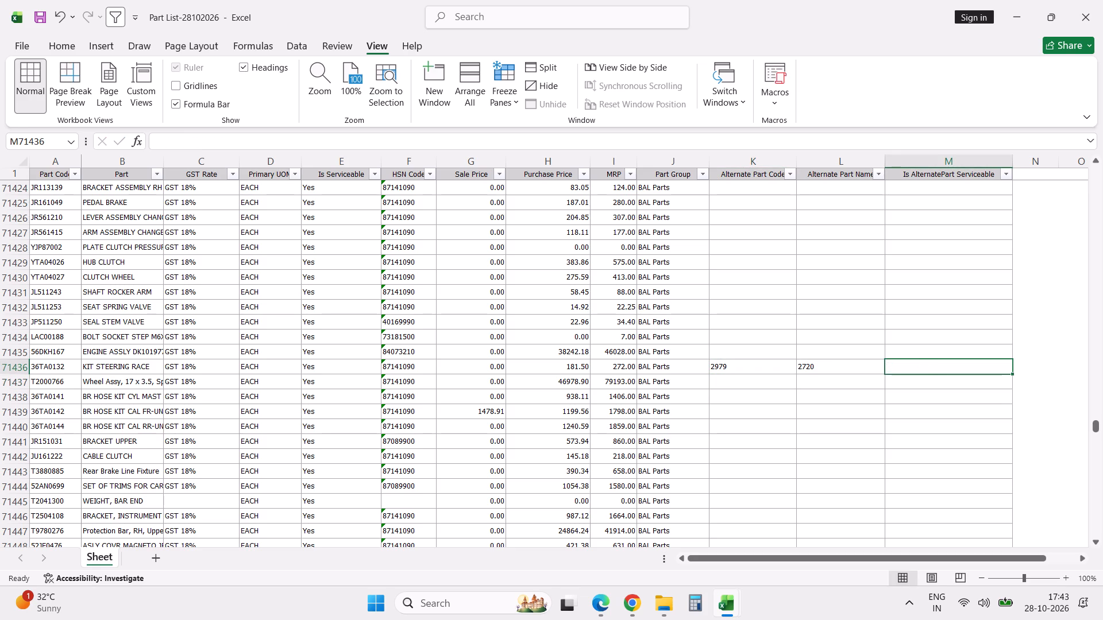
{"action": "key", "text": "ctrl+s"}
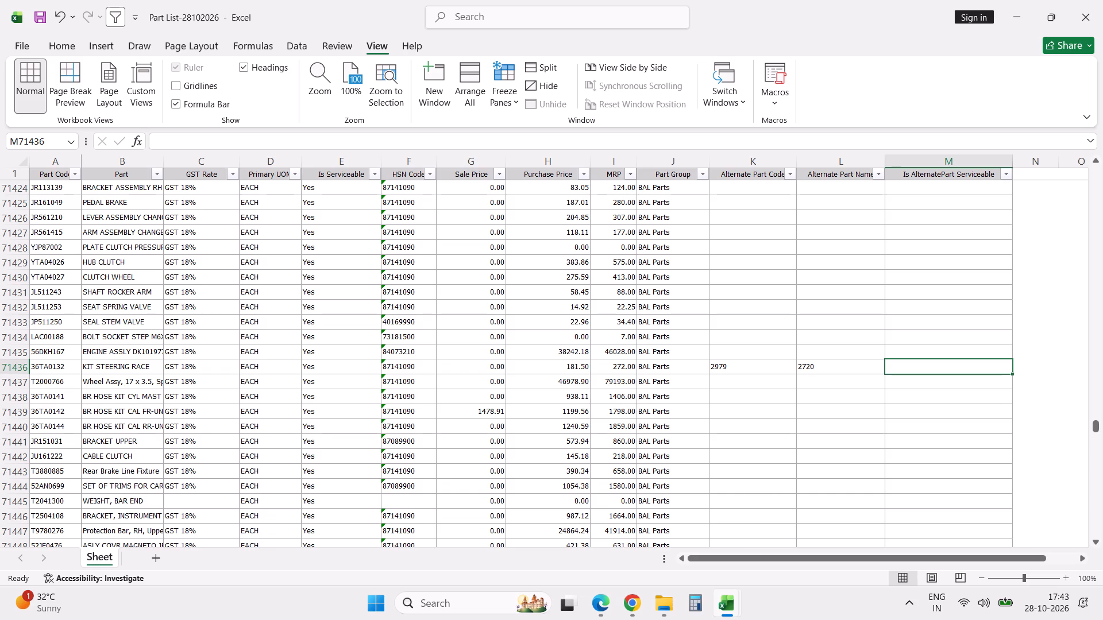
{"action": "left_click", "coordinate": [768, 373]}
{"action": "key", "text": "shift+Right"}
{"action": "key", "text": "Delete"}
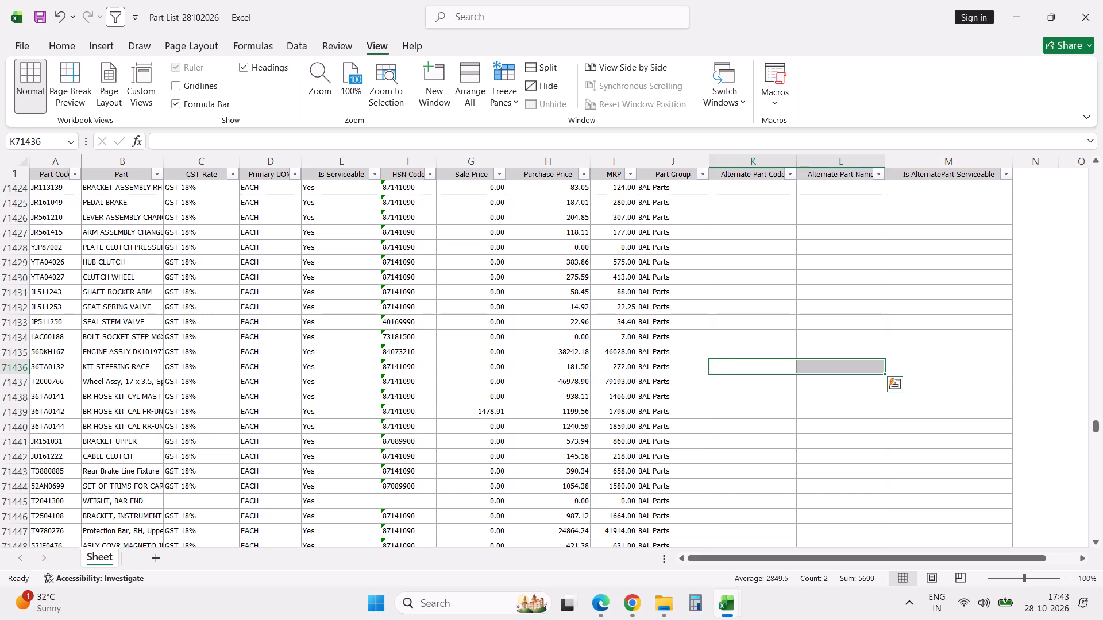
{"action": "left_click", "coordinate": [768, 373]}
{"action": "left_click", "coordinate": [767, 386]}
{"action": "key", "text": "ctrl+s"}
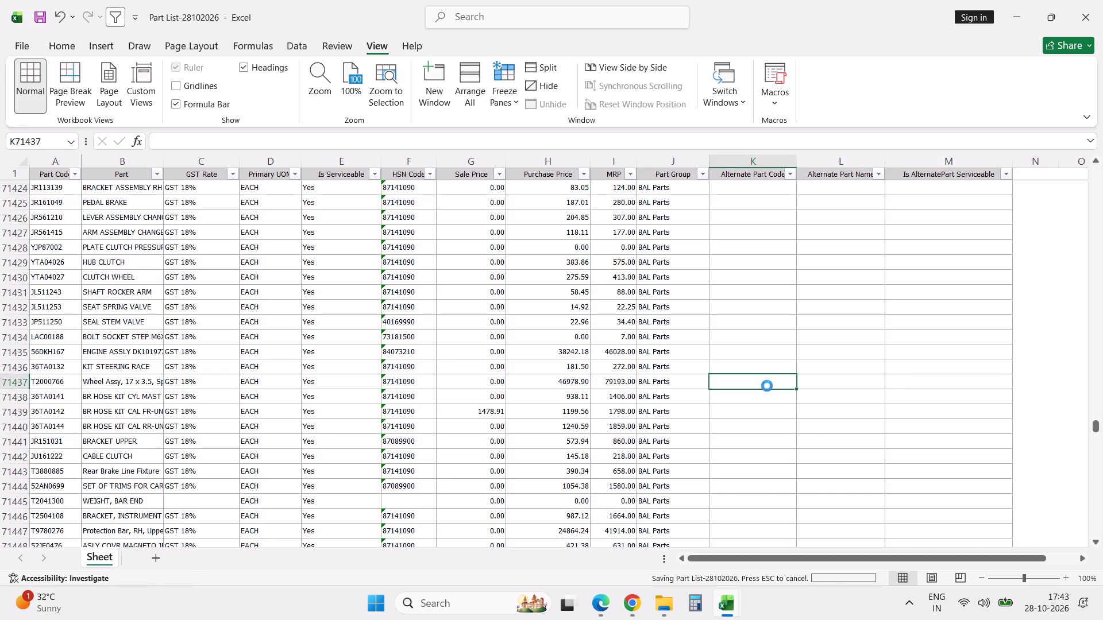
Filter the GST Rate column to GST 3% only and review the matching parts.
{"action": "left_click", "coordinate": [230, 173]}
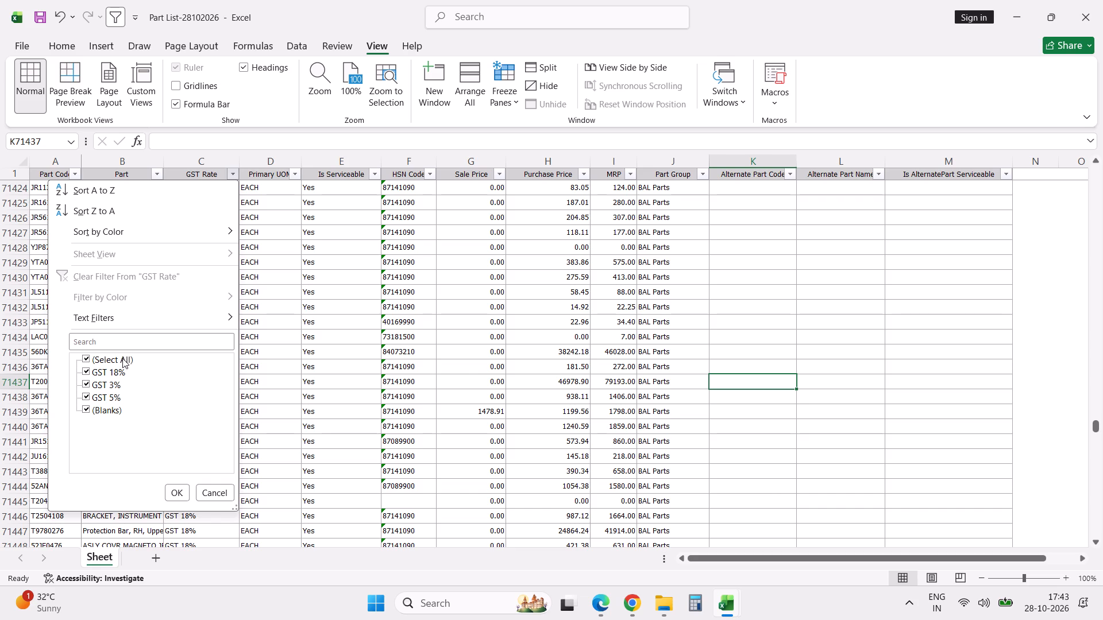
{"action": "left_click", "coordinate": [122, 361]}
{"action": "left_click", "coordinate": [107, 386]}
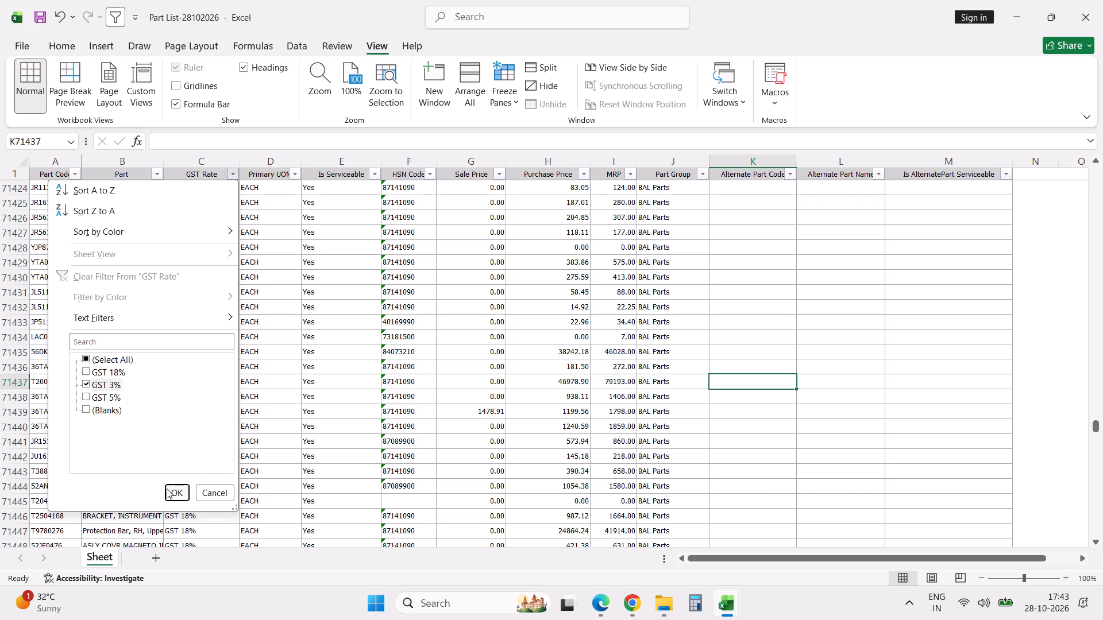
{"action": "left_click", "coordinate": [178, 495]}
{"action": "scroll", "coordinate": [323, 350], "scroll_direction": "up", "scroll_amount": 10}
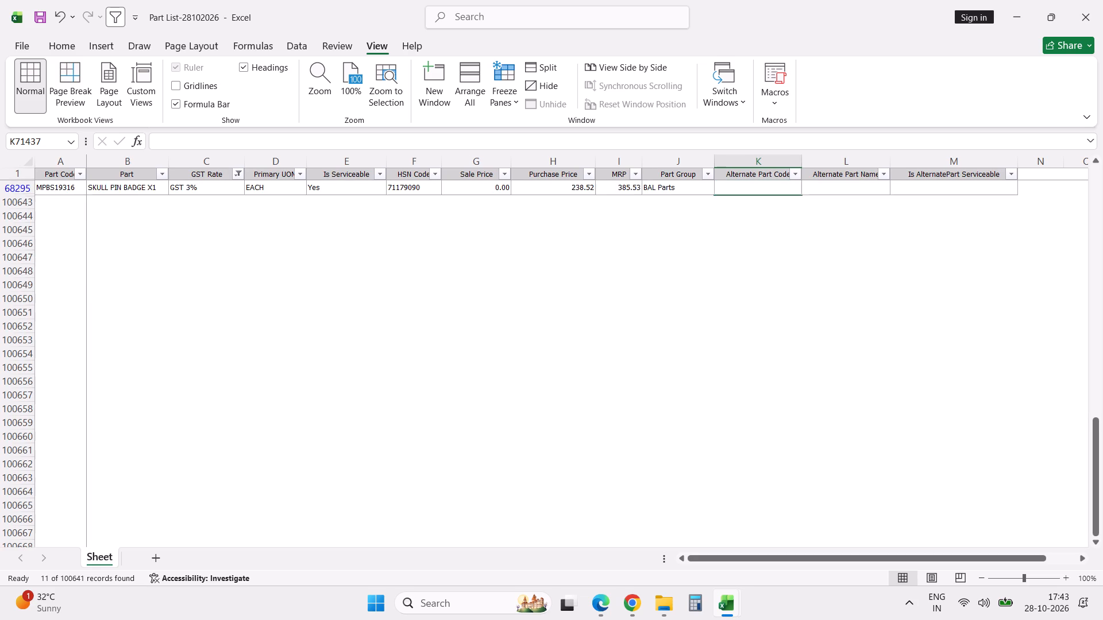
{"action": "scroll", "coordinate": [323, 350], "scroll_direction": "up", "scroll_amount": 5}
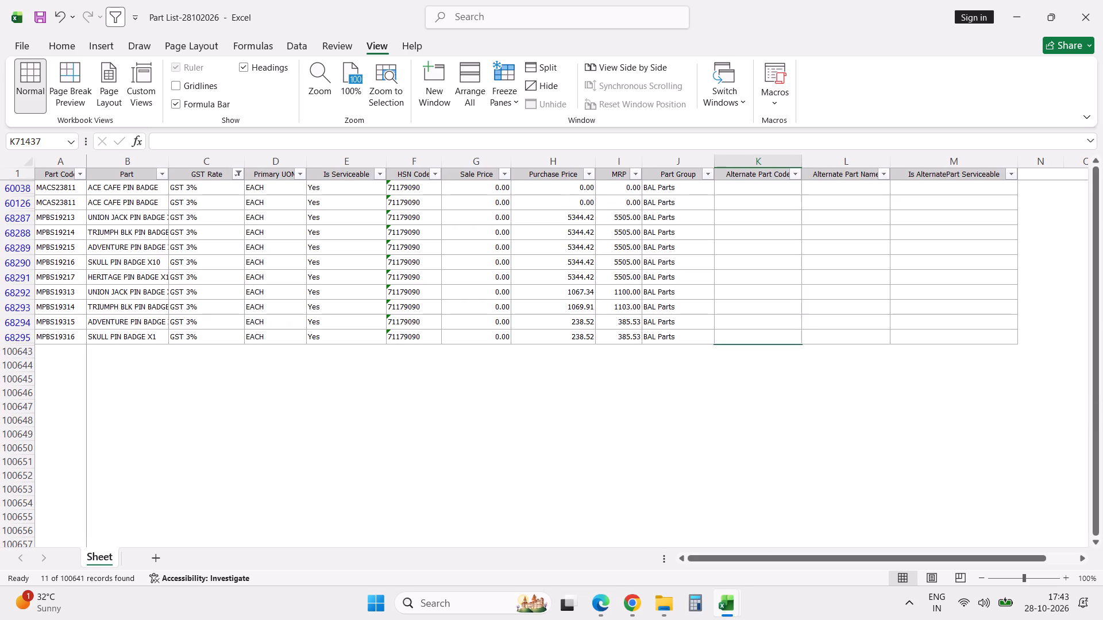
{"action": "scroll", "coordinate": [323, 350], "scroll_direction": "up", "scroll_amount": 12}
Switch the GST Rate column filter to GST 5% only.
{"action": "left_click", "coordinate": [238, 173]}
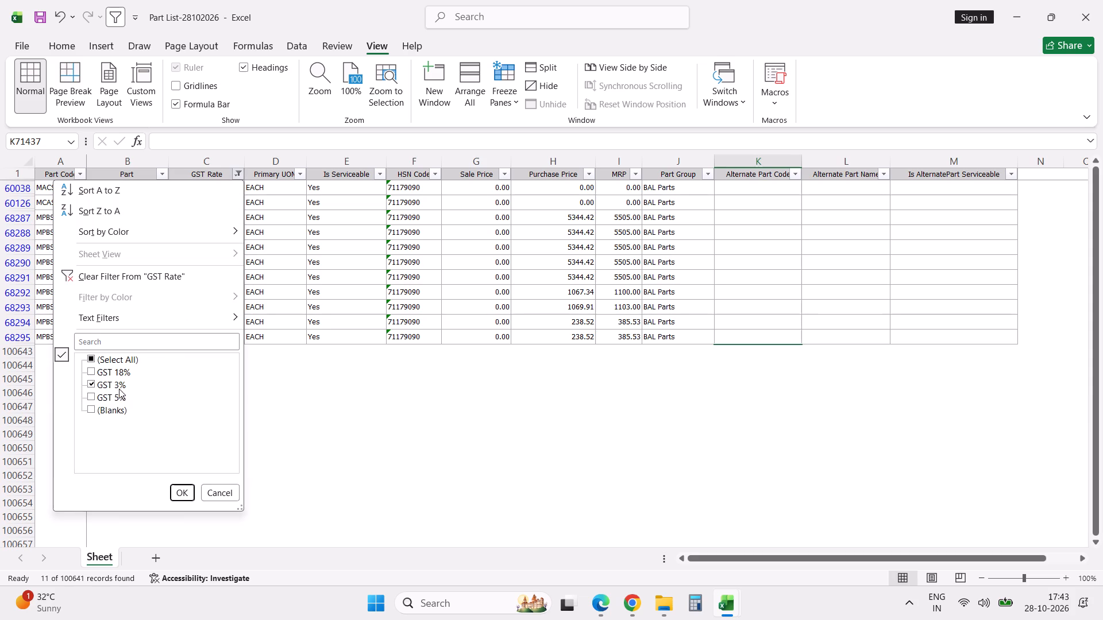
{"action": "left_click", "coordinate": [118, 387]}
{"action": "left_click", "coordinate": [99, 395]}
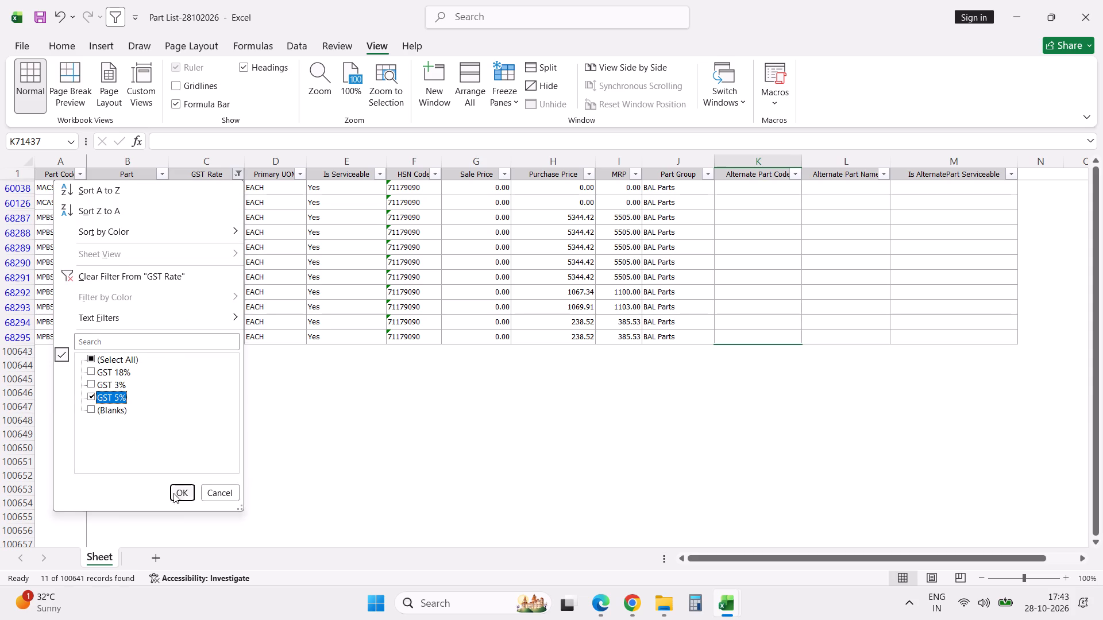
{"action": "left_click", "coordinate": [178, 495]}
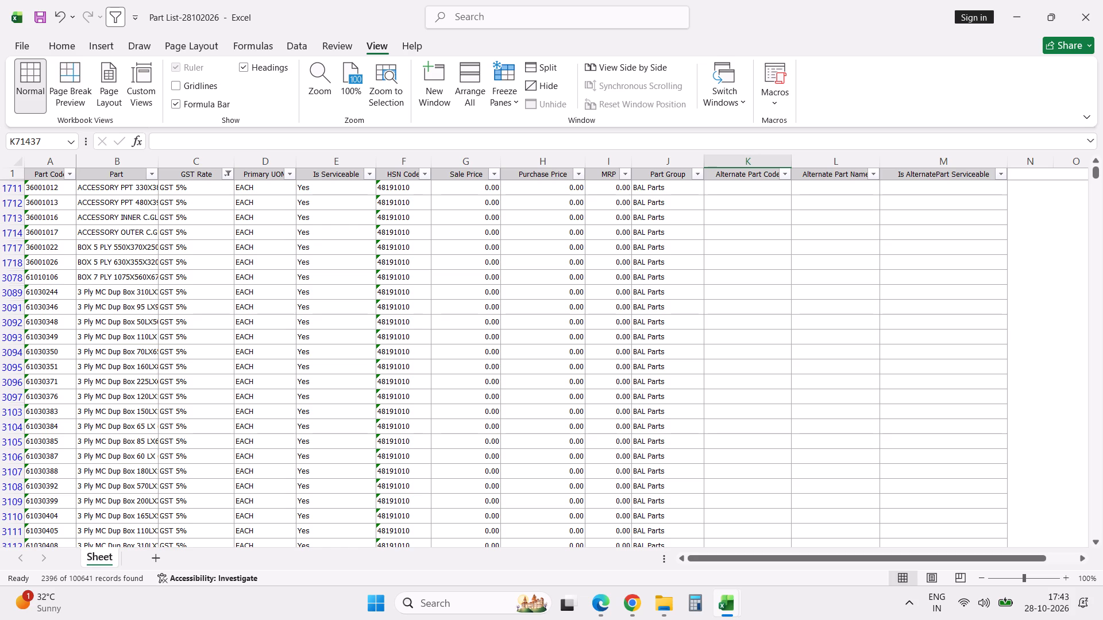
Examine the part names, HSN codes and prices of the parts listed at GST 5%.
{"action": "scroll", "coordinate": [327, 365], "scroll_direction": "down", "scroll_amount": 17}
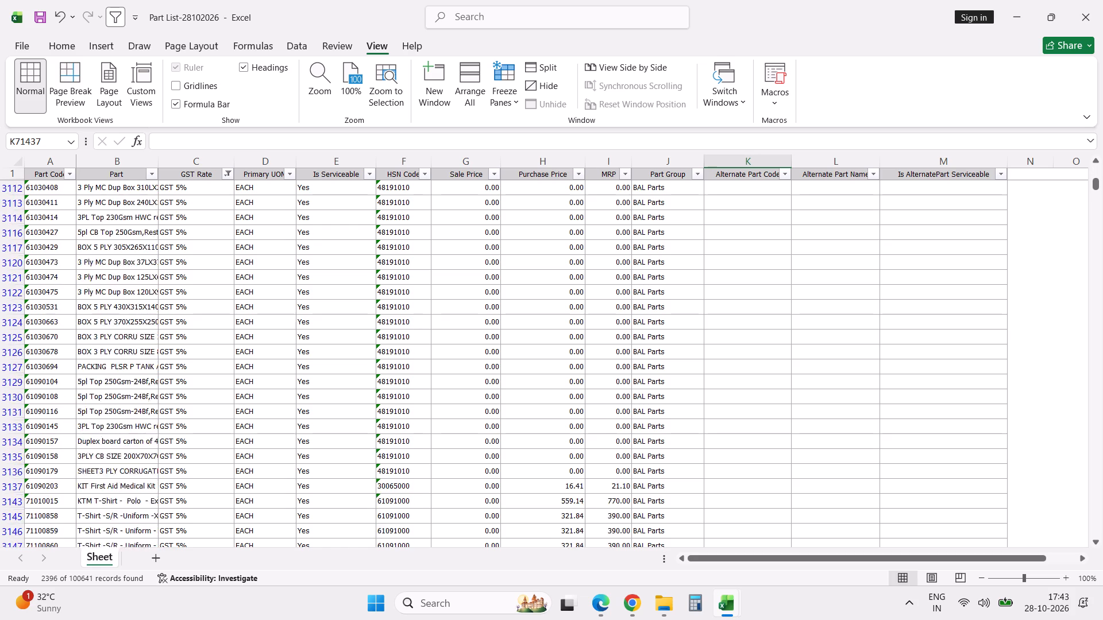
{"action": "scroll", "coordinate": [327, 365], "scroll_direction": "down", "scroll_amount": 11}
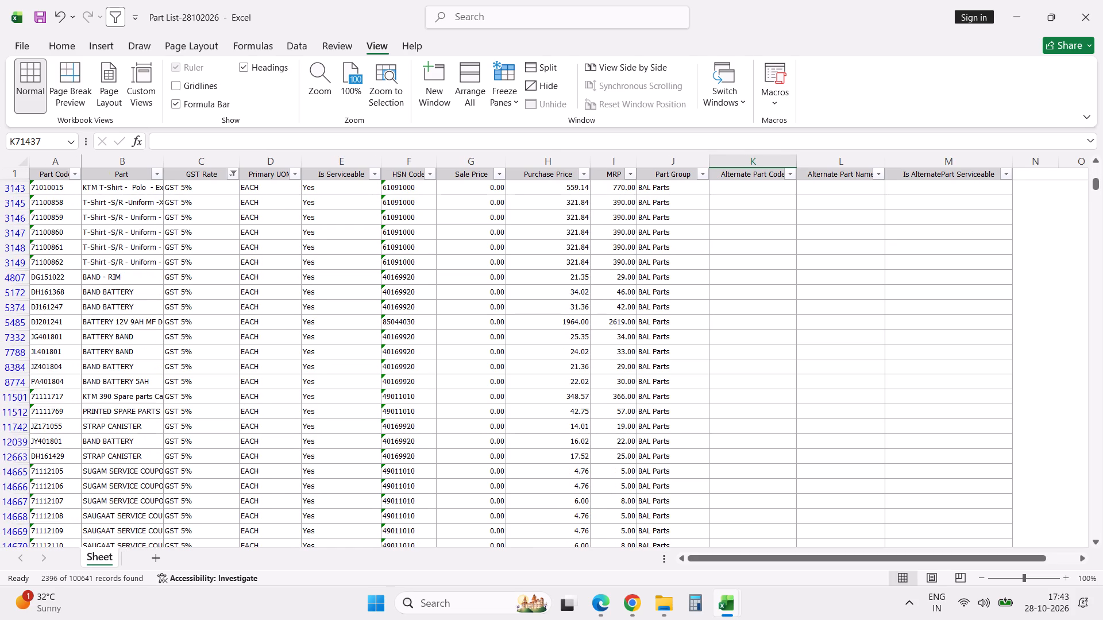
{"action": "scroll", "coordinate": [327, 365], "scroll_direction": "down", "scroll_amount": 4}
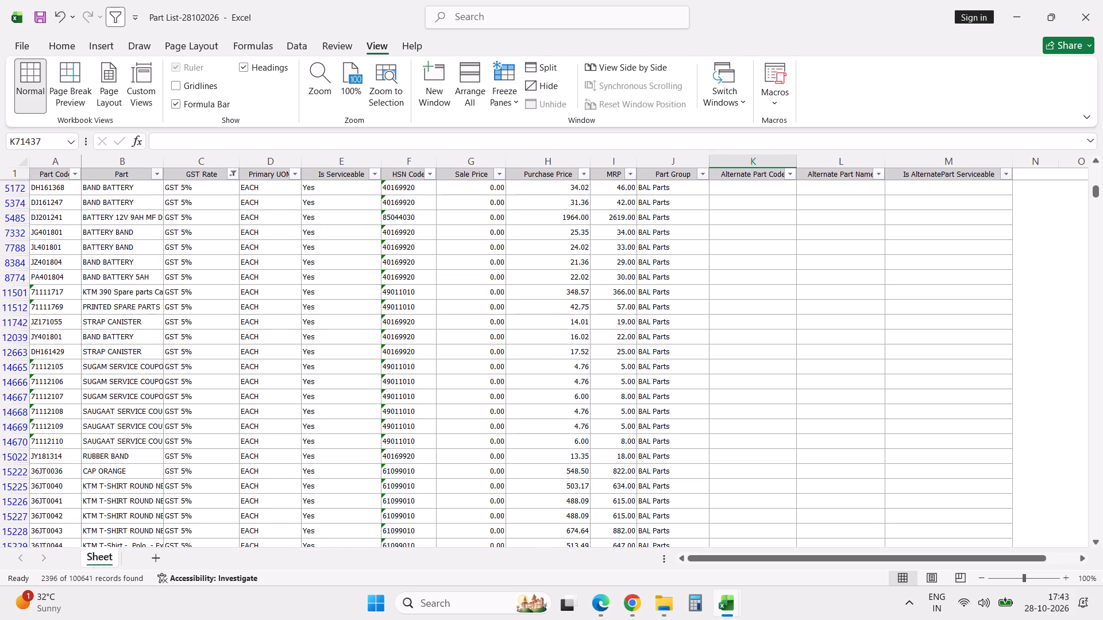
{"action": "scroll", "coordinate": [327, 365], "scroll_direction": "up", "scroll_amount": 1}
{"action": "scroll", "coordinate": [327, 365], "scroll_direction": "down", "scroll_amount": 3}
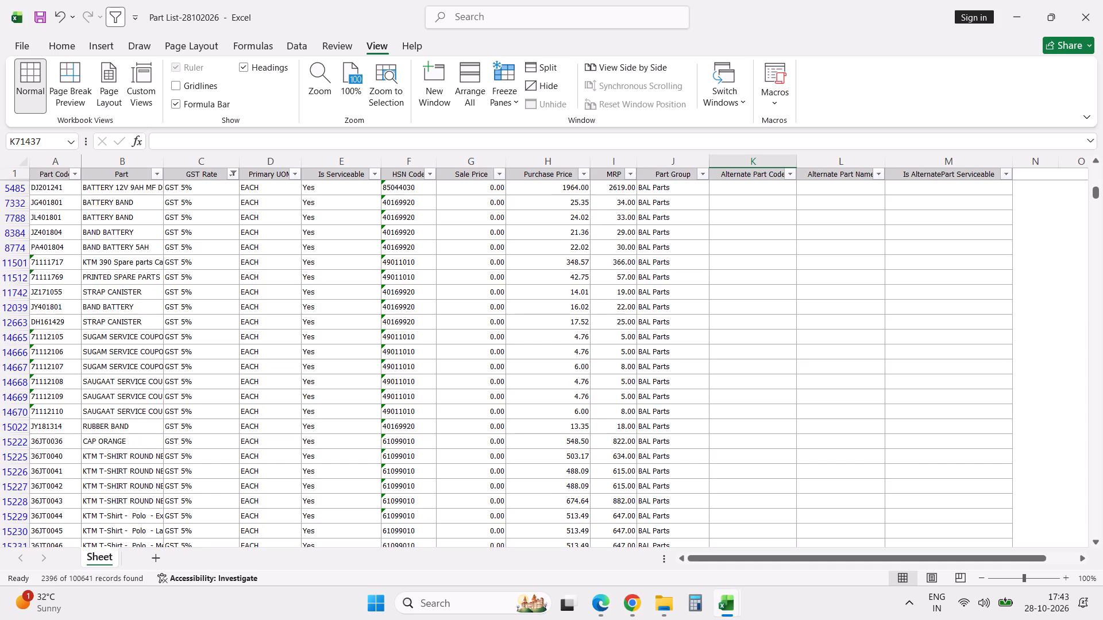
{"action": "scroll", "coordinate": [327, 365], "scroll_direction": "down", "scroll_amount": 16}
{"action": "scroll", "coordinate": [327, 365], "scroll_direction": "down", "scroll_amount": 19}
{"action": "scroll", "coordinate": [327, 365], "scroll_direction": "down", "scroll_amount": 4}
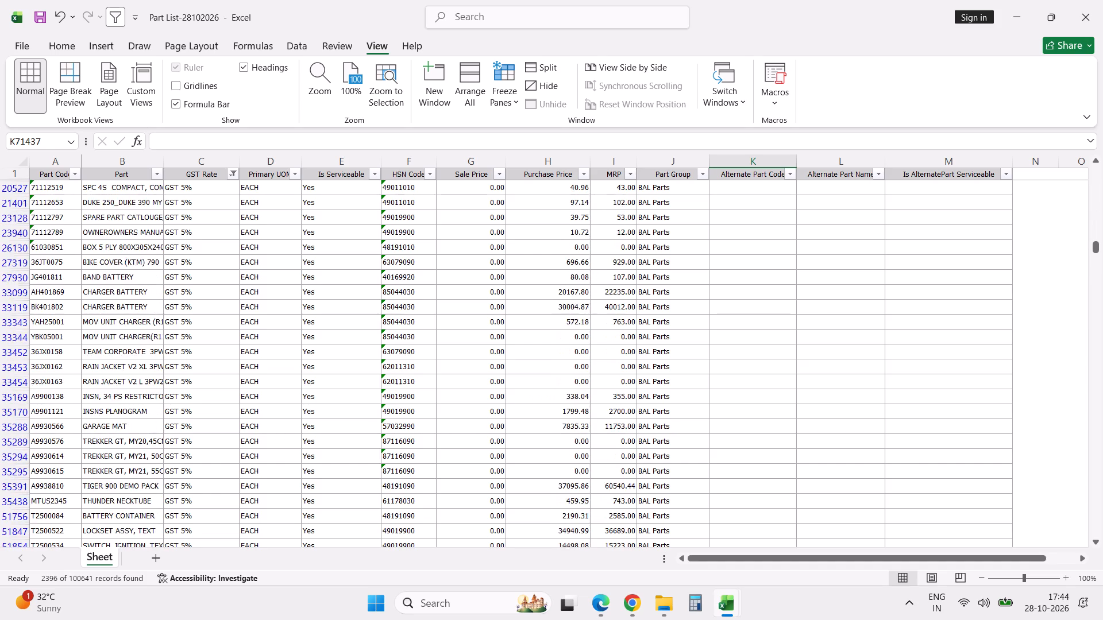
Show all GST rates again in the GST Rate column filter and save the workbook.
{"action": "left_click", "coordinate": [237, 175]}
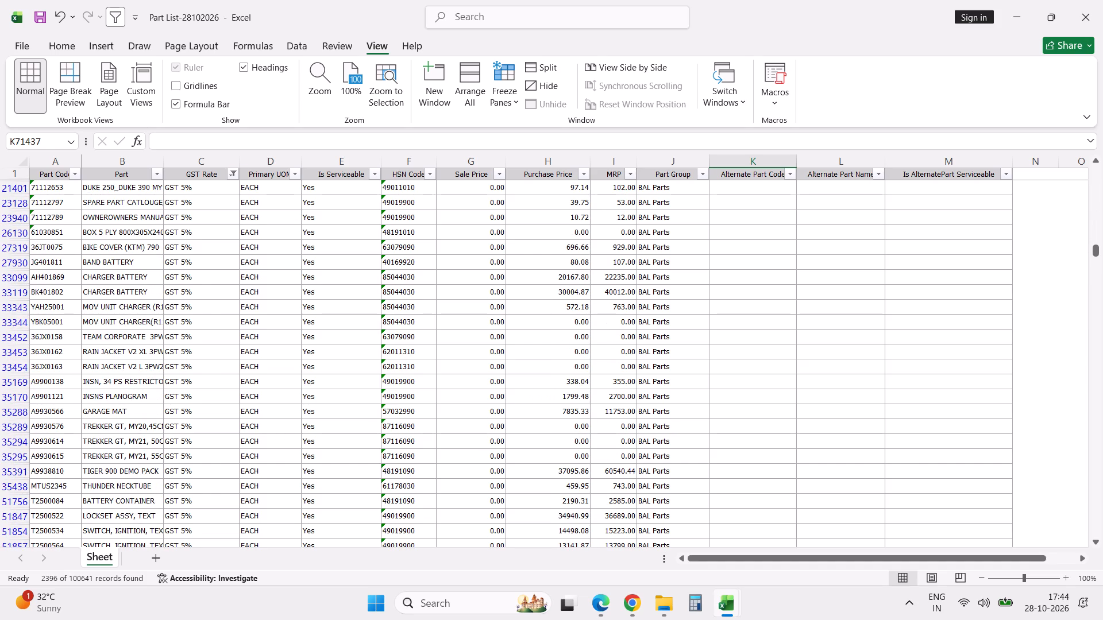
{"action": "left_click", "coordinate": [126, 363]}
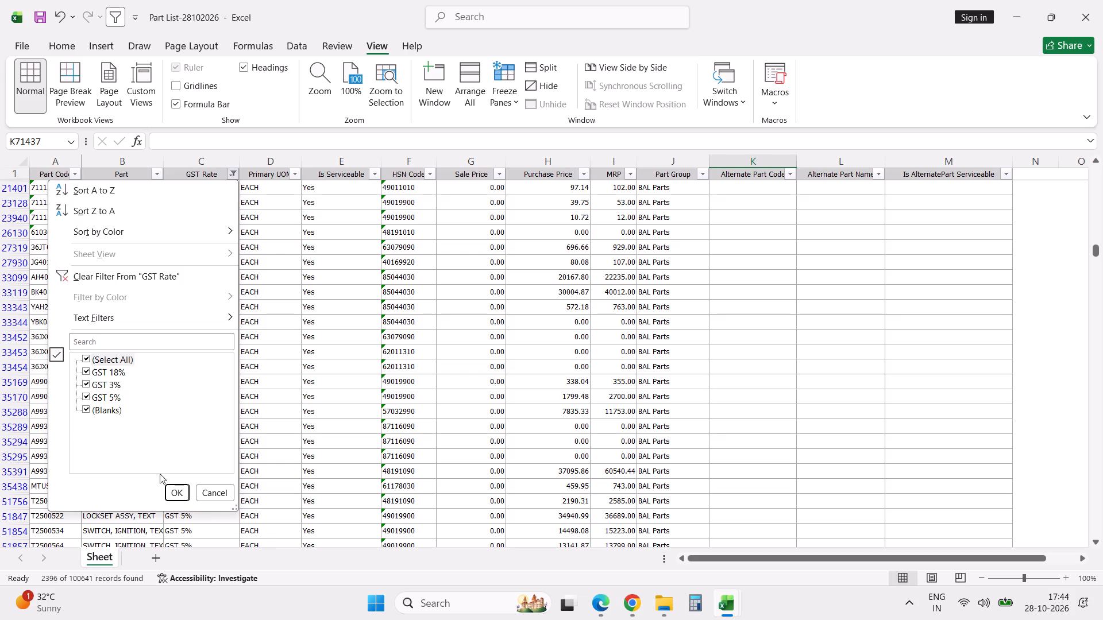
{"action": "left_click", "coordinate": [176, 489]}
{"action": "left_click", "coordinate": [286, 373]}
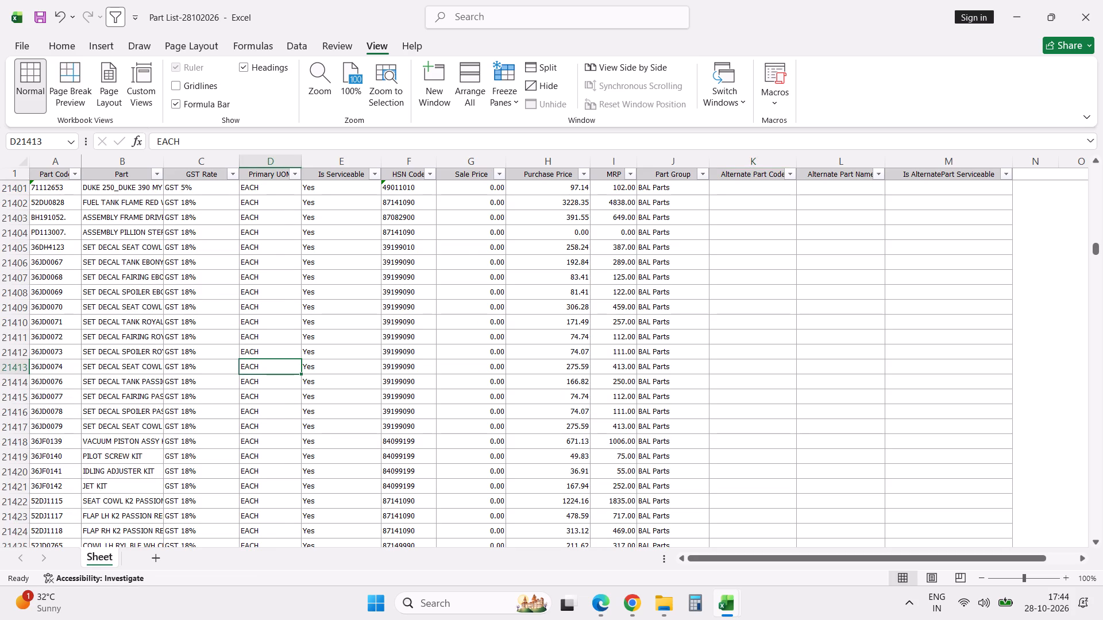
{"action": "key", "text": "ctrl+s"}
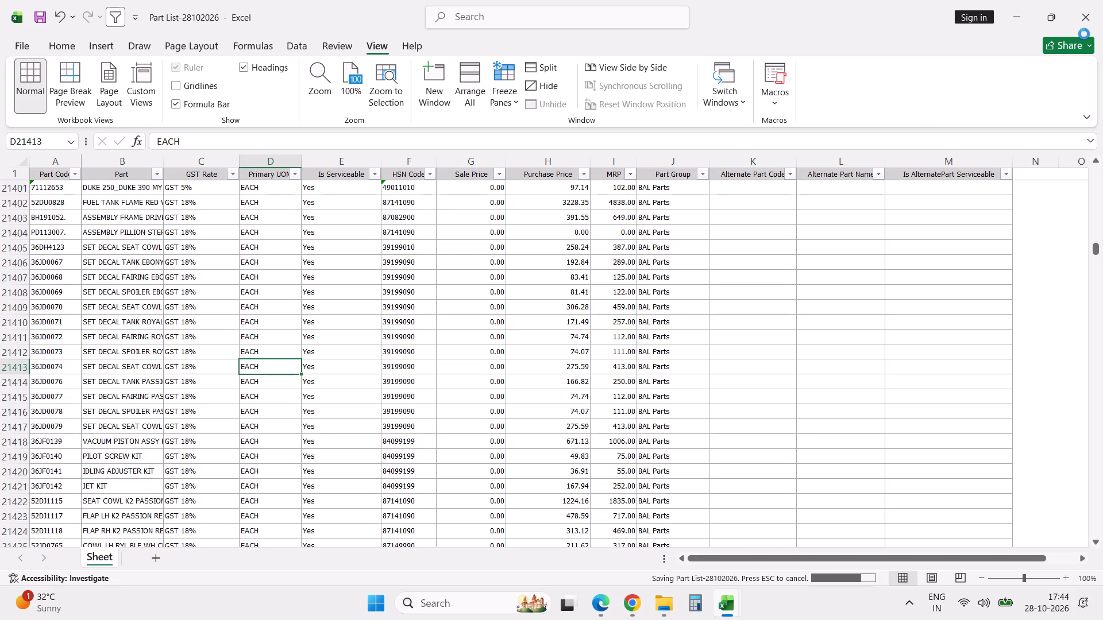
Close the Part List-28102026 workbook.
{"action": "left_click", "coordinate": [1088, 24]}
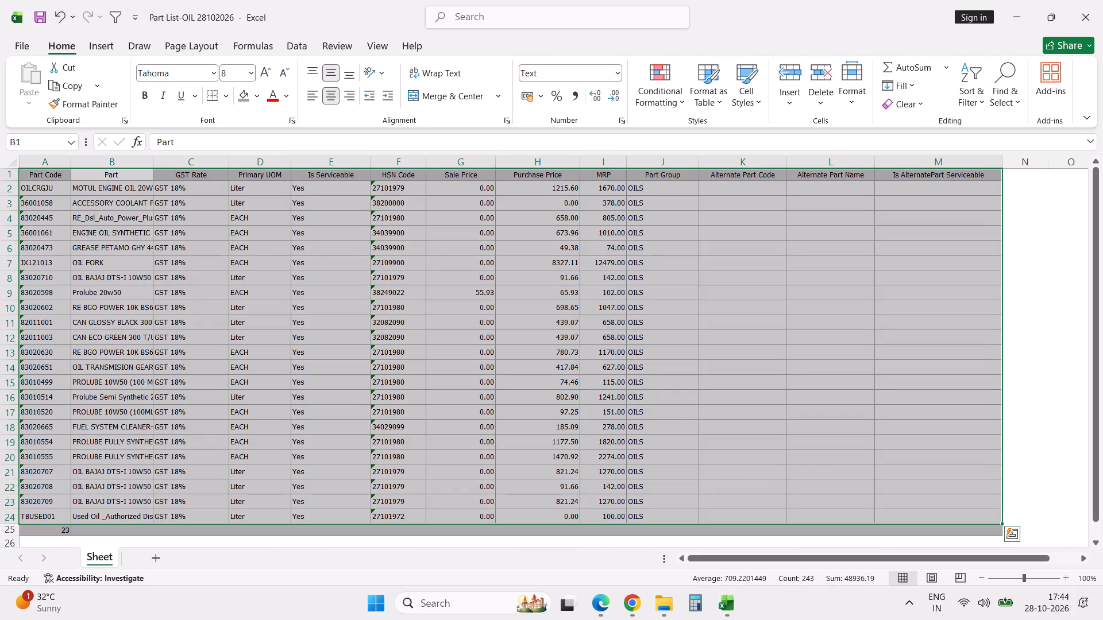
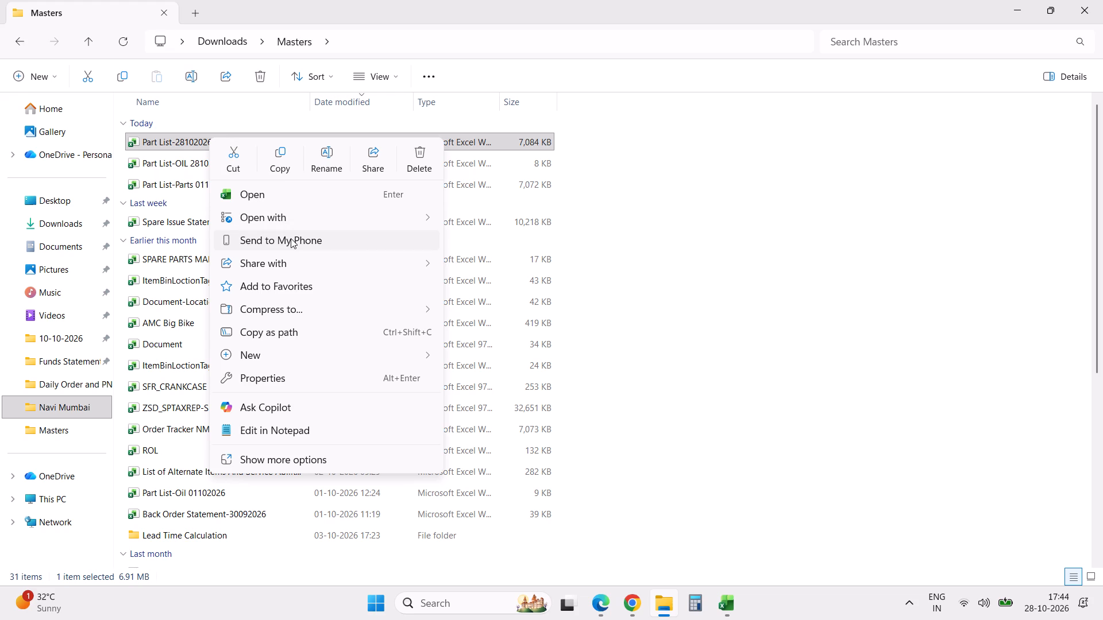
Add the Part List-28102026 workbook to Favorites.
{"action": "left_click", "coordinate": [292, 289]}
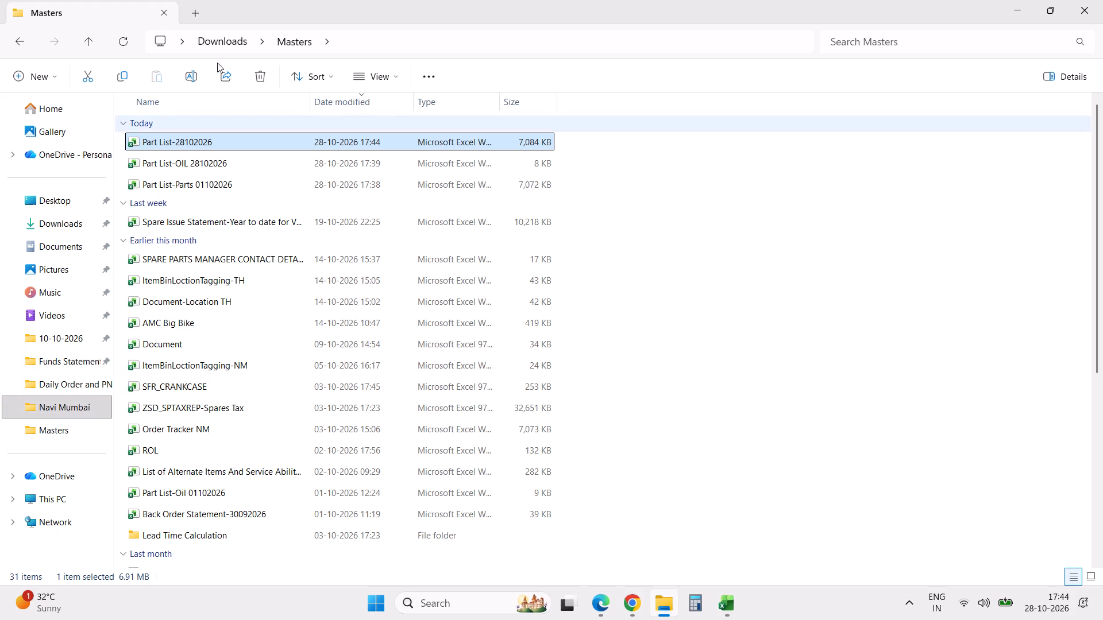
Open Part Stock Valuation-28102026 from the Stock Valuation folder without updating links, look through its sheets and close it.
{"action": "left_click", "coordinate": [229, 41]}
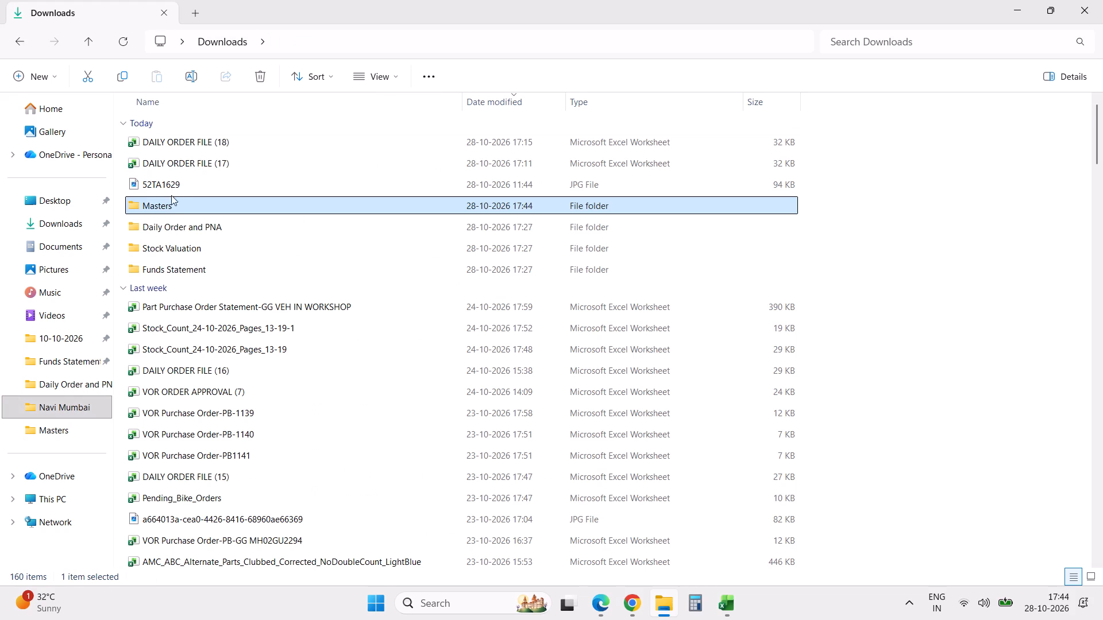
{"action": "double_click", "coordinate": [168, 246]}
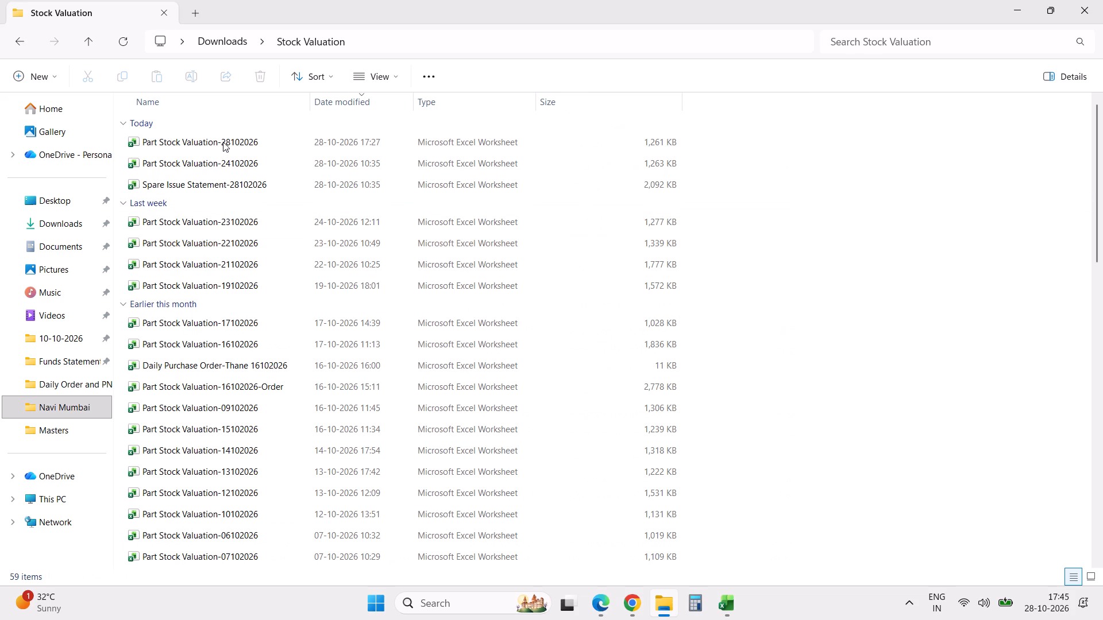
{"action": "double_click", "coordinate": [228, 139]}
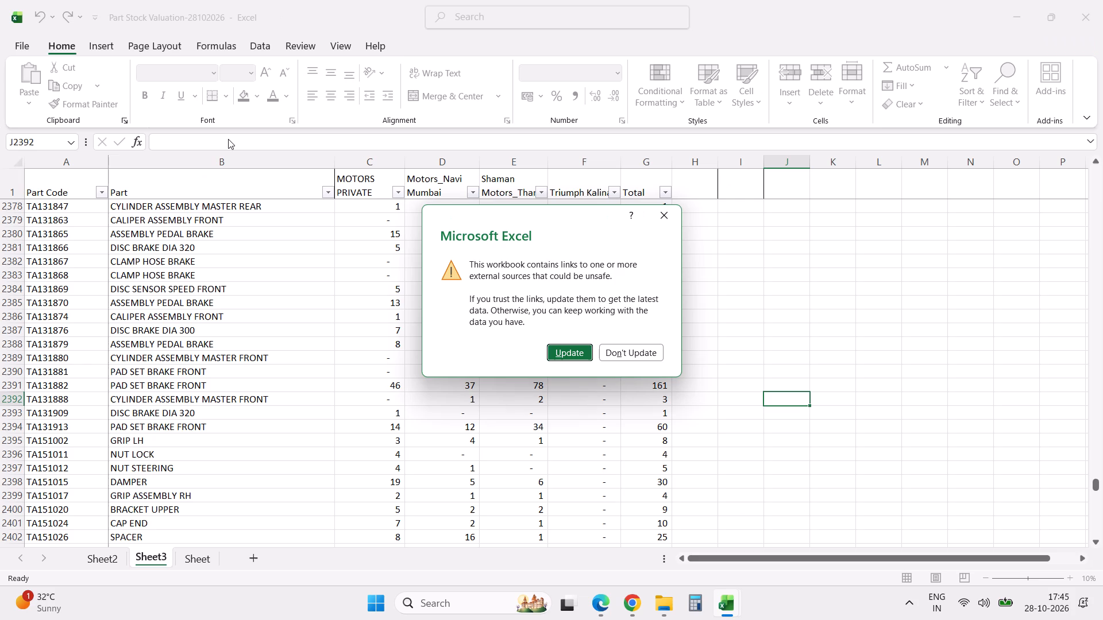
{"action": "left_click", "coordinate": [646, 352]}
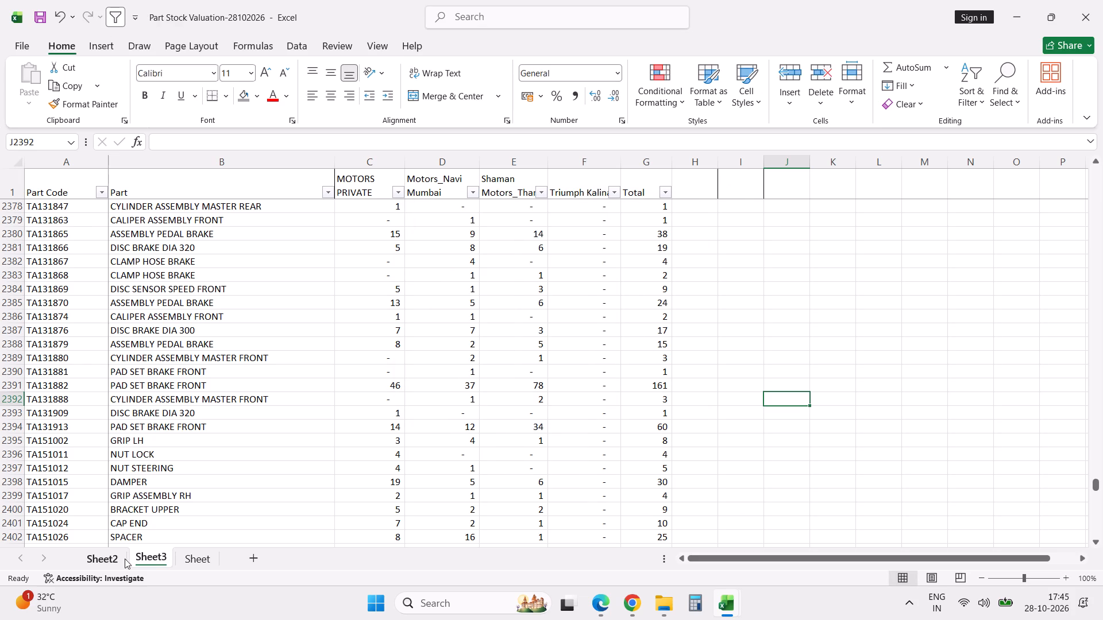
{"action": "left_click", "coordinate": [106, 560]}
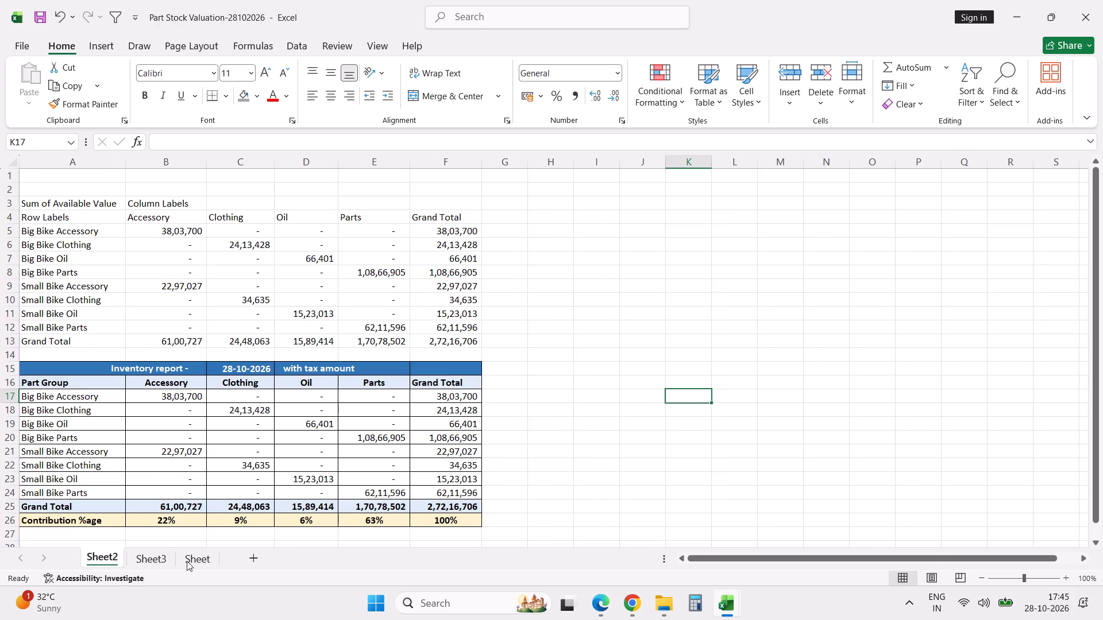
{"action": "left_click", "coordinate": [195, 561]}
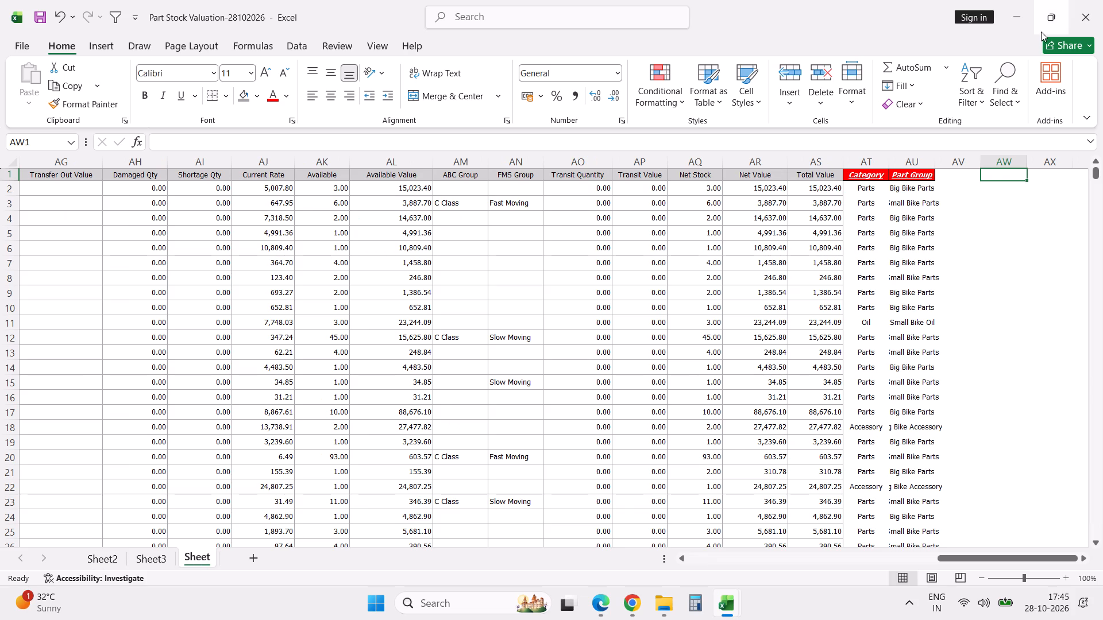
{"action": "left_click", "coordinate": [1086, 20]}
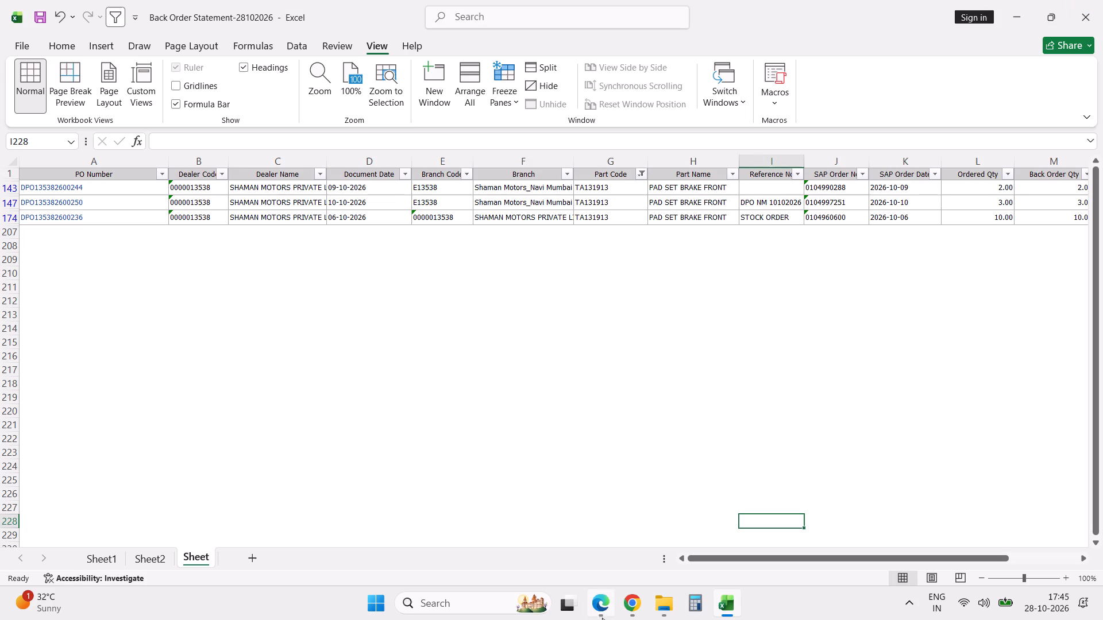
{"action": "left_click", "coordinate": [669, 606]}
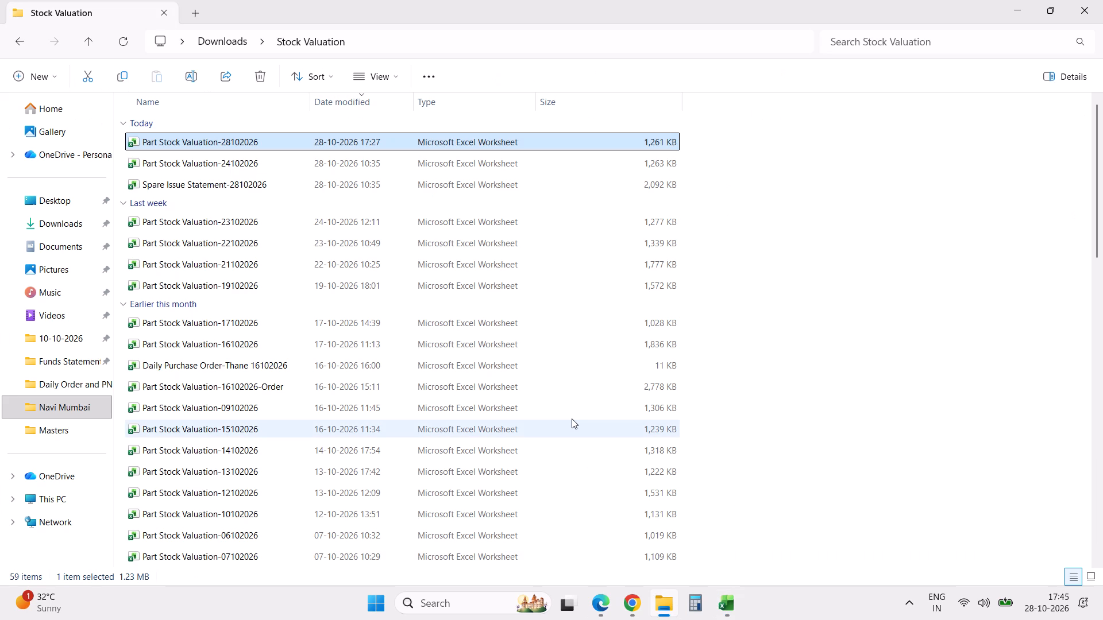
{"action": "left_click", "coordinate": [225, 37]}
{"action": "double_click", "coordinate": [165, 243]}
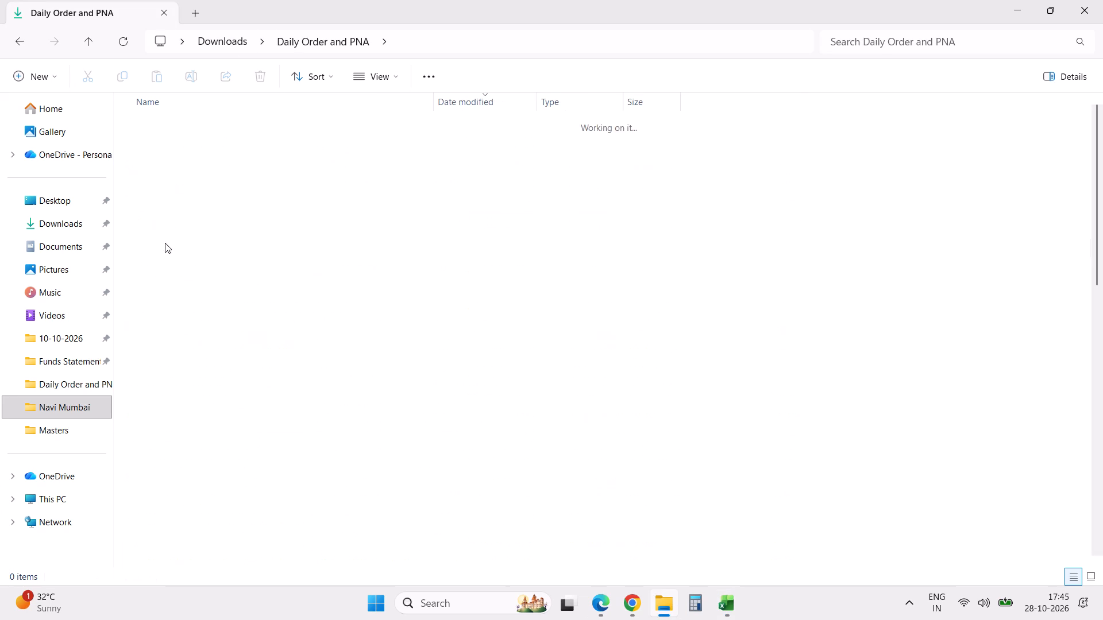
{"action": "double_click", "coordinate": [231, 166]}
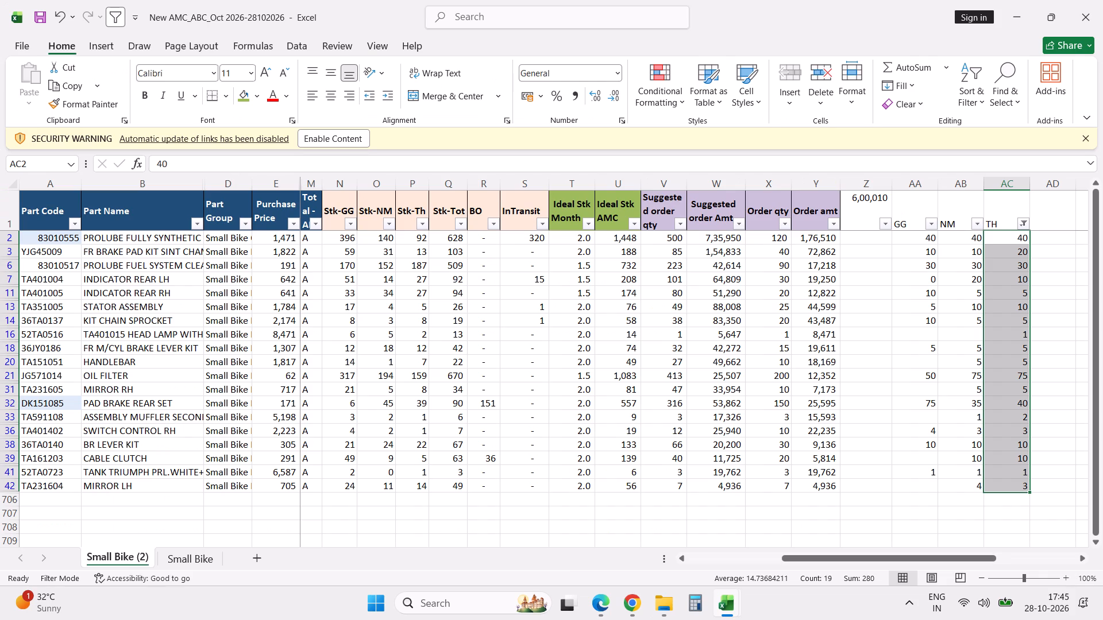
{"action": "left_click", "coordinate": [326, 139]}
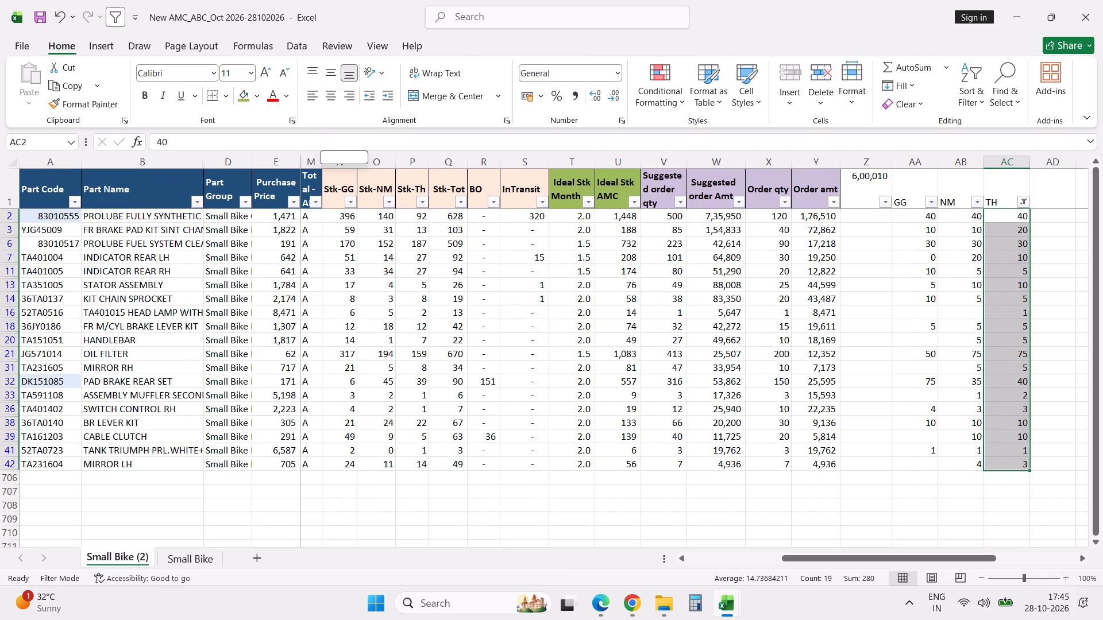
Remove the column filters from the Small Bike (2) sheet so all part rows are shown.
{"action": "key", "text": "alt+d"}
{"action": "type", "text": "FF"}
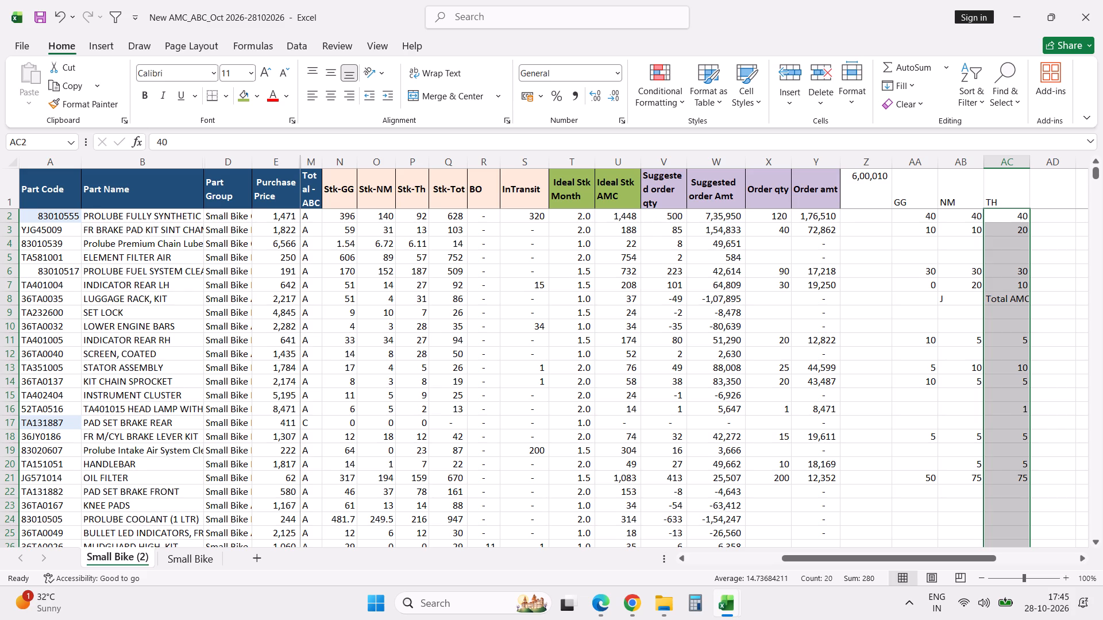
{"action": "scroll", "coordinate": [359, 340], "scroll_direction": "up", "scroll_amount": 7}
Unhide the hidden columns between Part Name and Suggested order qty on the Small Bike (2) sheet.
{"action": "left_click", "coordinate": [186, 161]}
{"action": "key", "text": "shift+Right"}
{"action": "key", "text": "shift+Right"}
{"action": "key", "text": "shift+Right"}
{"action": "key", "text": "shift+Right"}
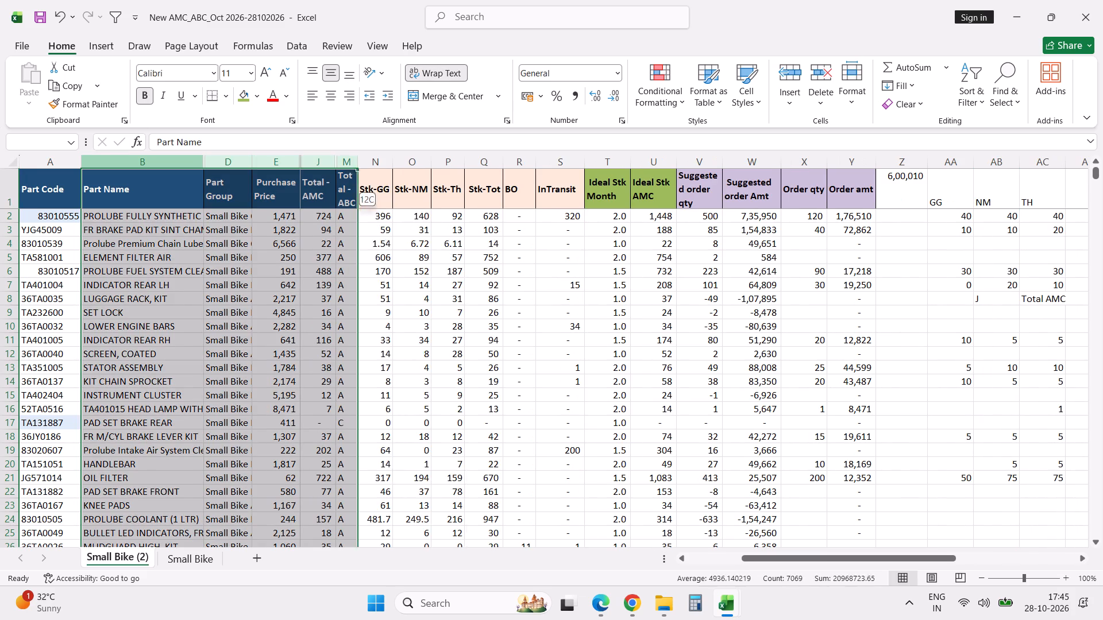
{"action": "key", "text": "shift+Right"}
{"action": "key", "text": "shift+Right"}
{"action": "key", "text": "shift+Right"}
{"action": "key", "text": "shift+Right"}
{"action": "key", "text": "shift+Right"}
{"action": "key", "text": "shift+Right"}
{"action": "key", "text": "shift+Right"}
{"action": "key", "text": "shift+Right"}
{"action": "key", "text": "shift+Right"}
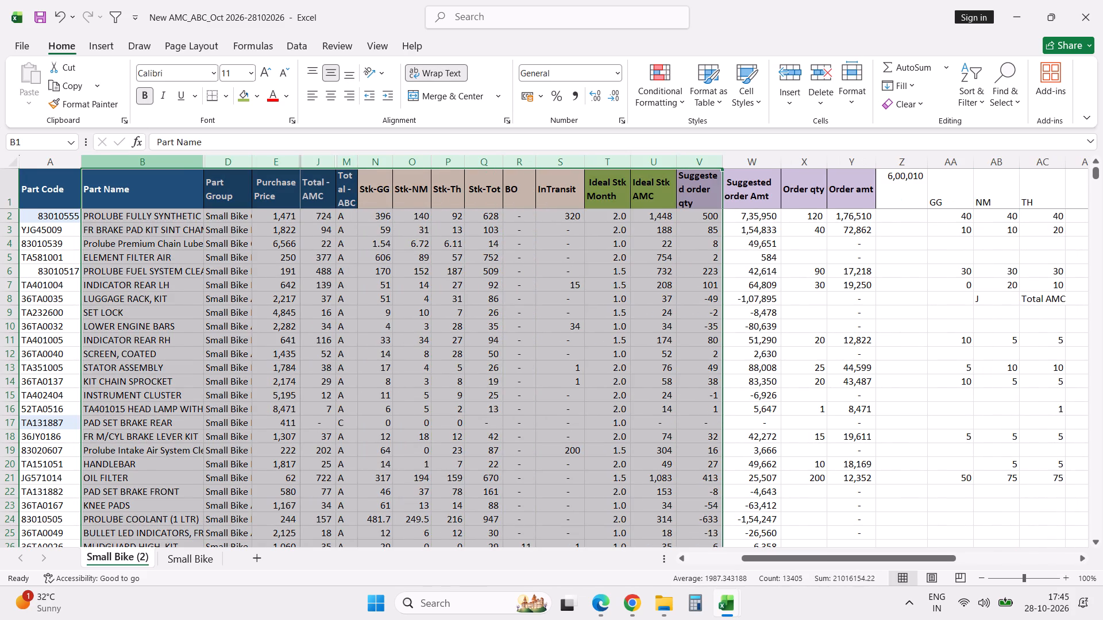
{"action": "right_click", "coordinate": [186, 161]}
{"action": "left_click", "coordinate": [267, 435]}
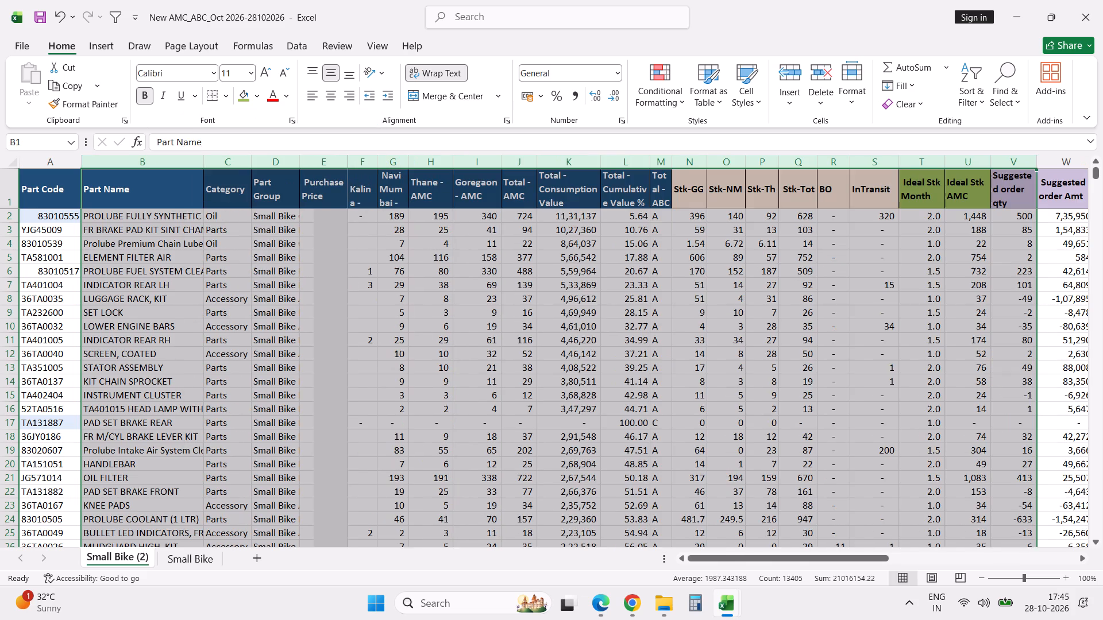
{"action": "left_click", "coordinate": [267, 435]}
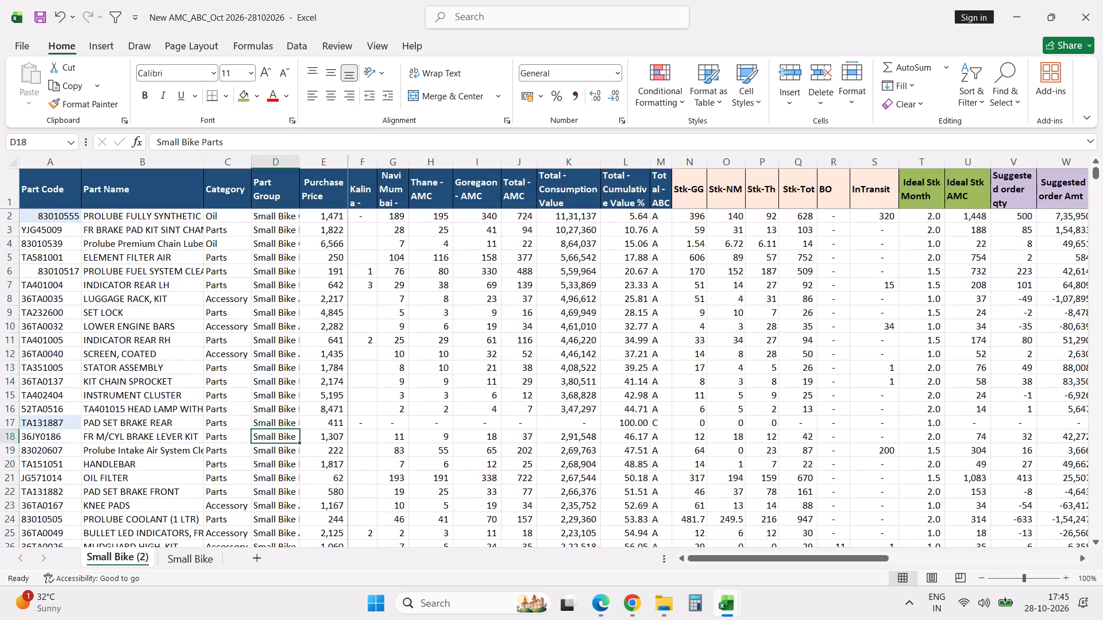
{"action": "scroll", "coordinate": [267, 435], "scroll_direction": "up", "scroll_amount": 12}
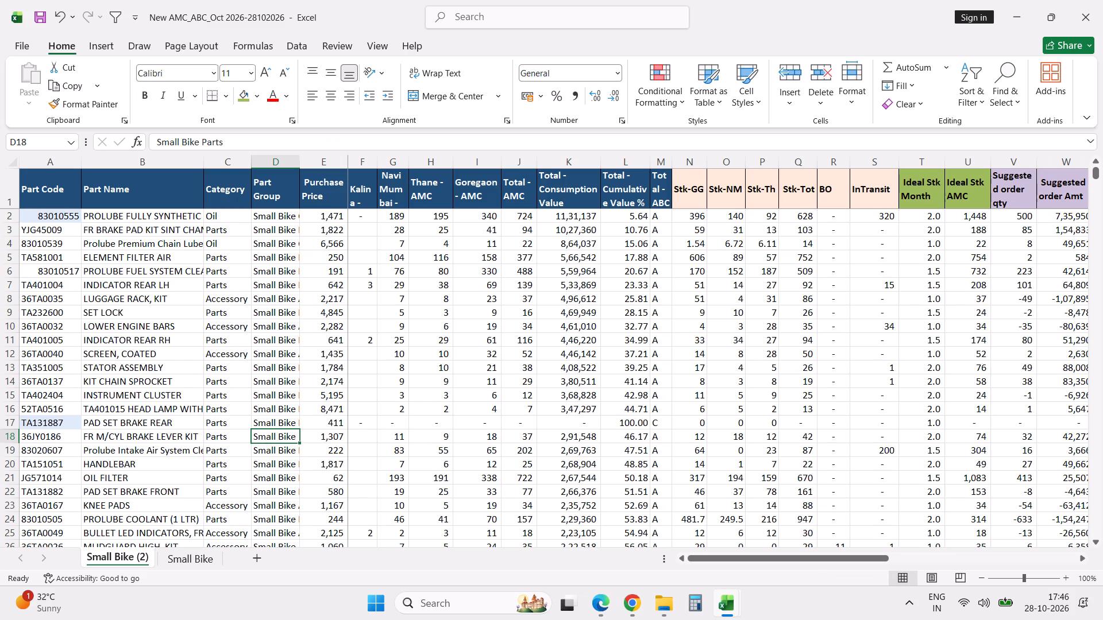
Enter the header "More than AMC" in cell AD1, beside the TH column.
{"action": "left_click", "coordinate": [1002, 338]}
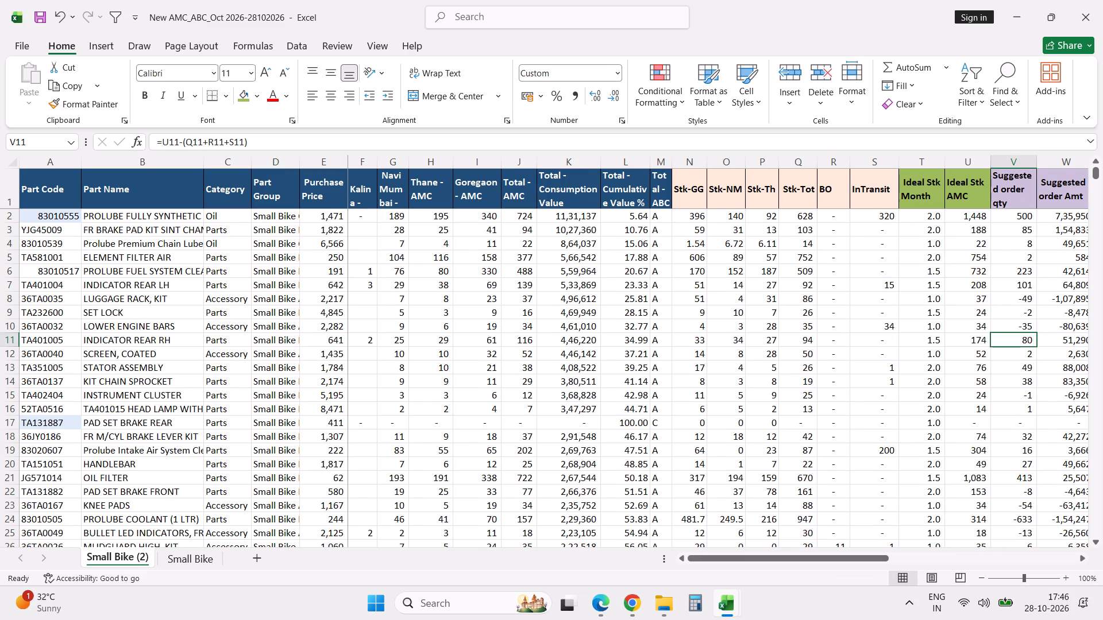
{"action": "key", "text": "Right"}
{"action": "key", "text": "Right"}
{"action": "key", "text": "Right"}
{"action": "key", "text": "Right"}
{"action": "key", "text": "Right"}
{"action": "key", "text": "Right"}
{"action": "key", "text": "Right"}
{"action": "key", "text": "Right"}
{"action": "key", "text": "Right"}
{"action": "key", "text": "Right"}
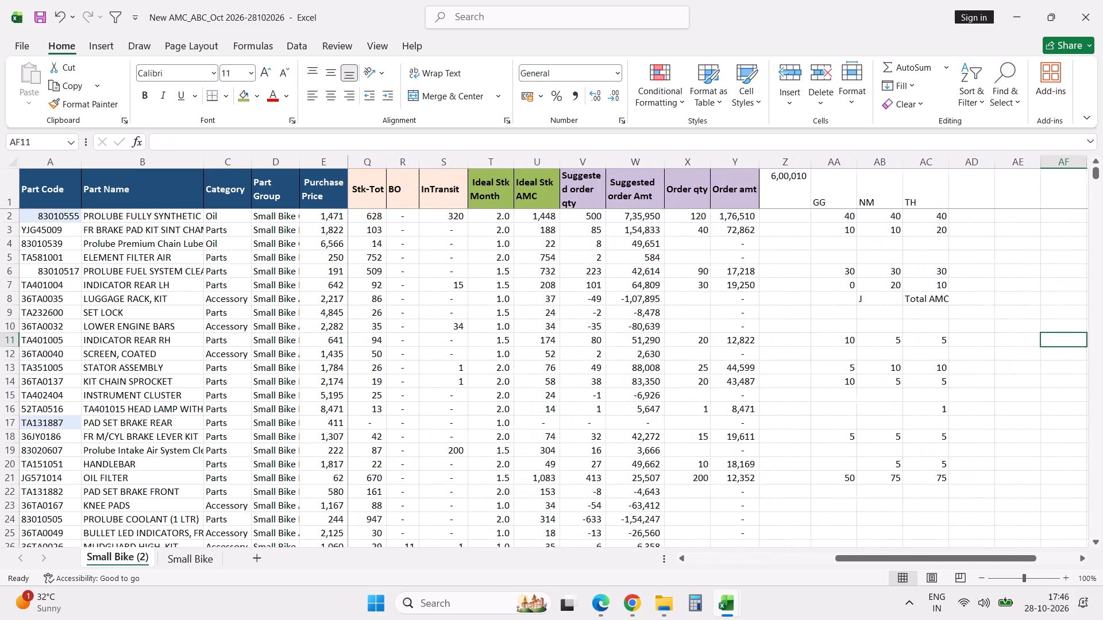
{"action": "key", "text": "Left"}
{"action": "key", "text": "Left"}
{"action": "key", "text": "Left"}
{"action": "key", "text": "Right"}
{"action": "key", "text": "ctrl+Up"}
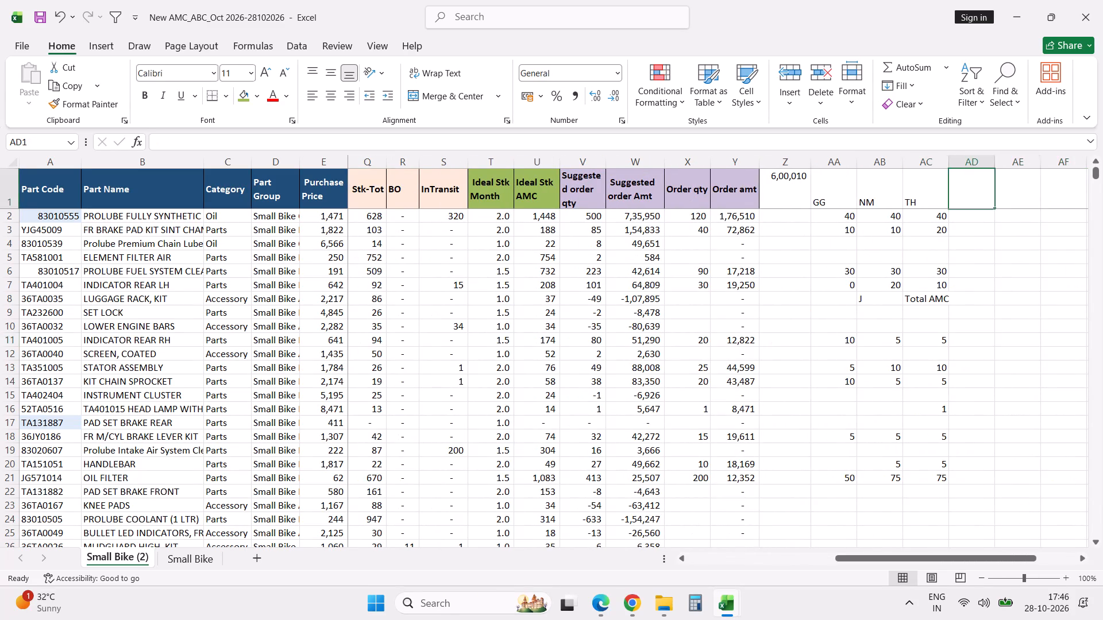
{"action": "key", "text": "Down"}
{"action": "key", "text": "Up"}
{"action": "type", "text": "More than"}
{"action": "key", "text": "space"}
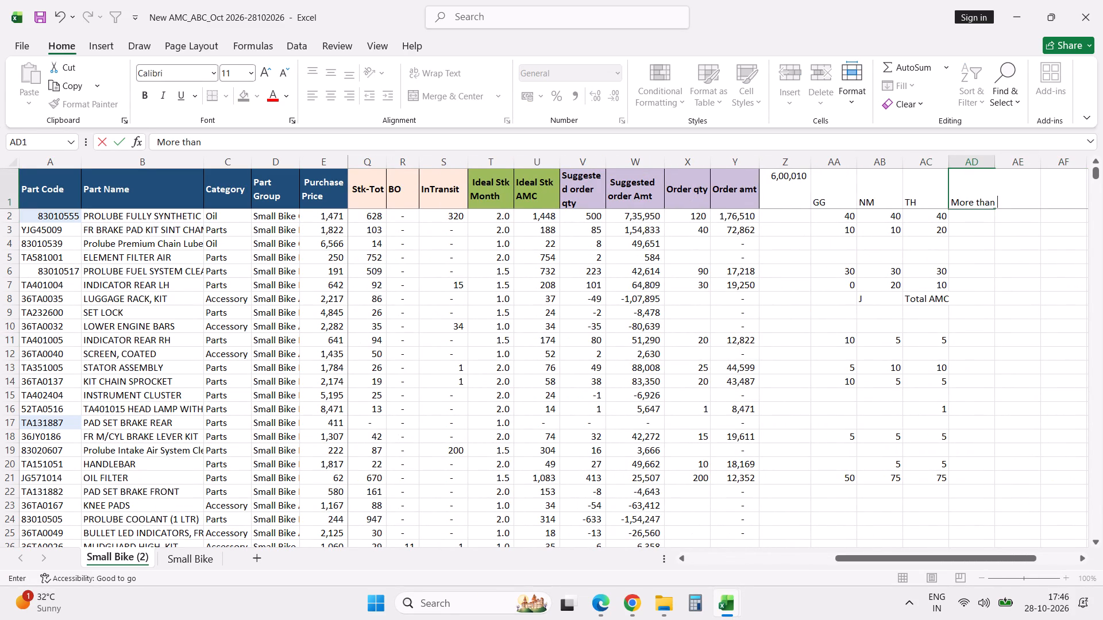
{"action": "type", "text": "AMC"}
{"action": "key", "text": "Return"}
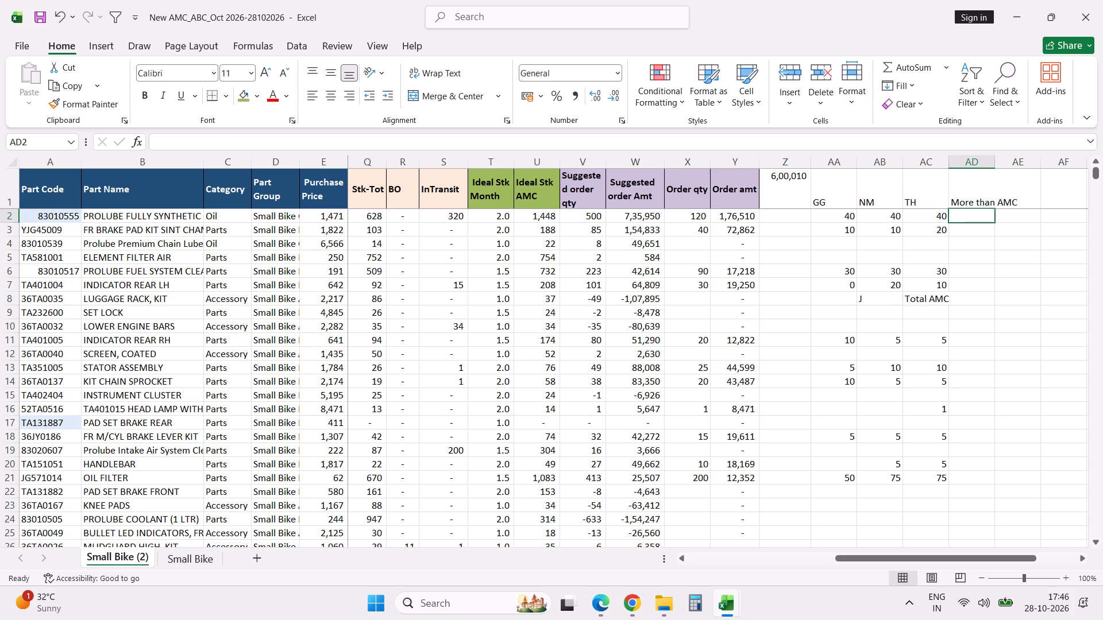
Enter the formula =I2/N2 in AD2 to divide the first part's Goregaon AMC by its Stk-GG stock.
{"action": "key", "text": "equal"}
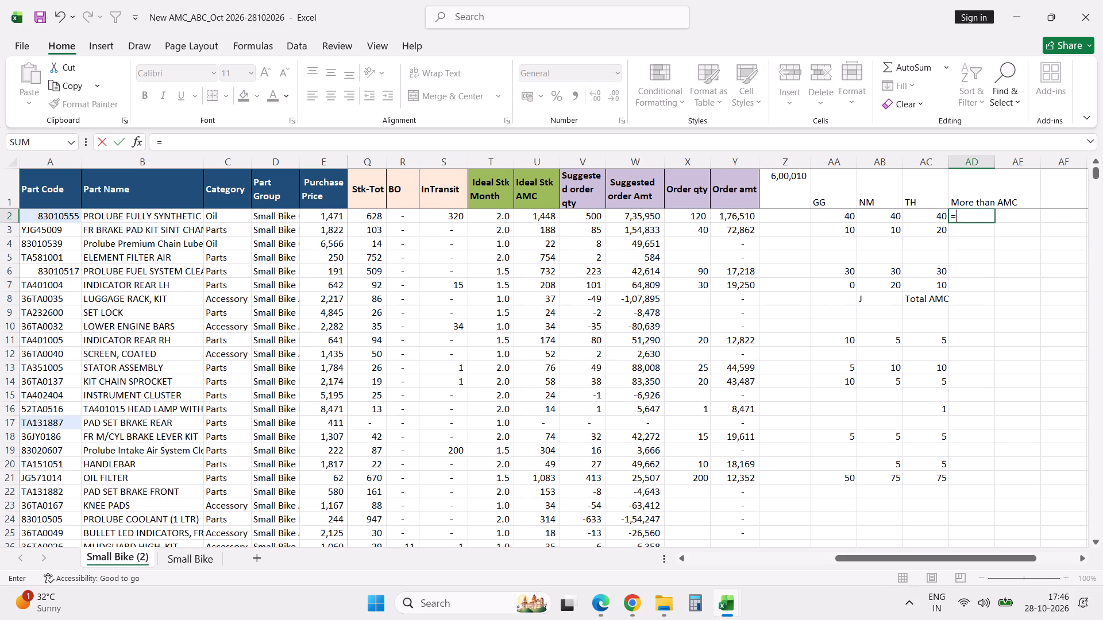
{"action": "key", "text": "Left"}
{"action": "key", "text": "Left"}
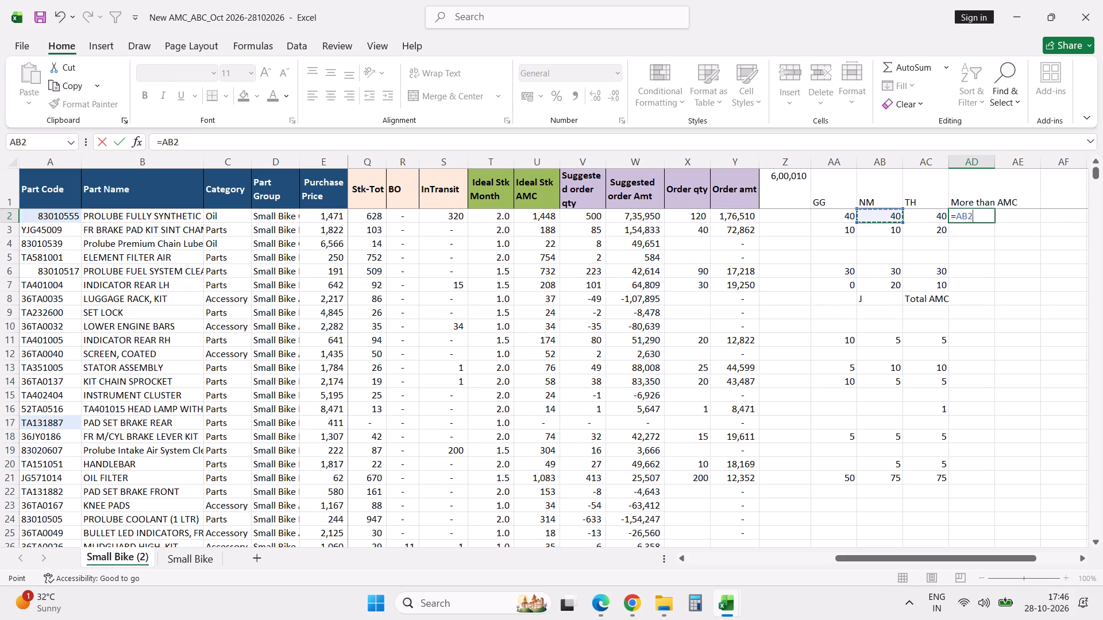
{"action": "key", "text": "Left"}
{"action": "key", "text": "Left"}
{"action": "key", "text": "Left"}
{"action": "key", "text": "Left"}
{"action": "key", "text": "Left"}
{"action": "key", "text": "Left"}
{"action": "key", "text": "Left"}
{"action": "key", "text": "Left"}
{"action": "key", "text": "Left"}
{"action": "key", "text": "Left"}
{"action": "key", "text": "Left"}
{"action": "key", "text": "Left"}
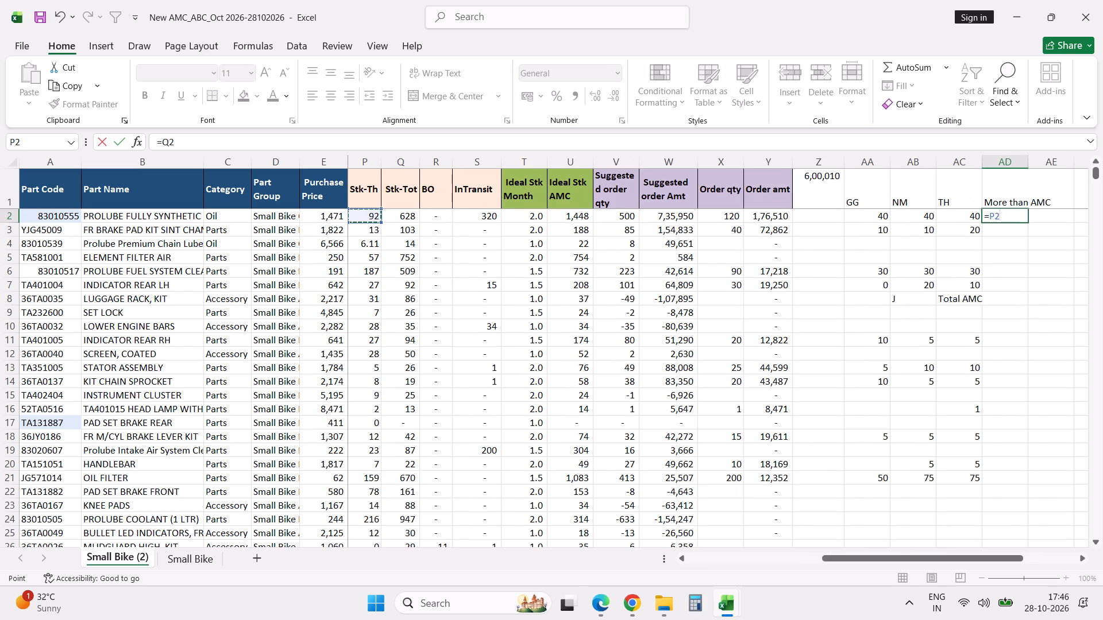
{"action": "key", "text": "Left"}
{"action": "key", "text": "Left"}
{"action": "key", "text": "Left"}
{"action": "key", "text": "Left"}
{"action": "key", "text": "Left"}
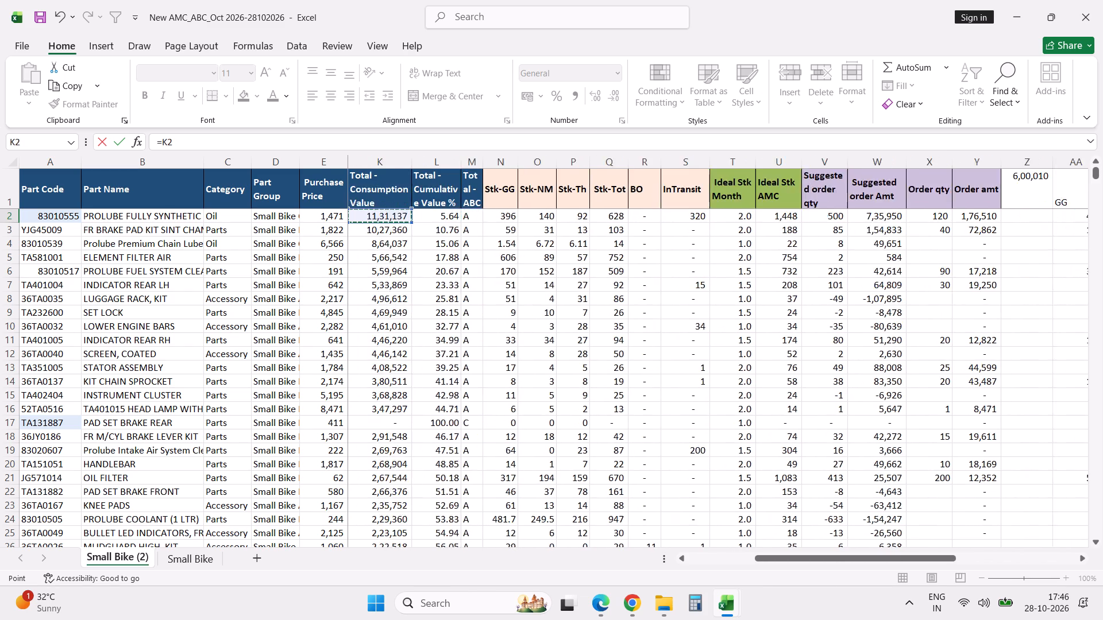
{"action": "key", "text": "Left"}
{"action": "key", "text": "Left"}
{"action": "key", "text": "Left"}
{"action": "key", "text": "Left"}
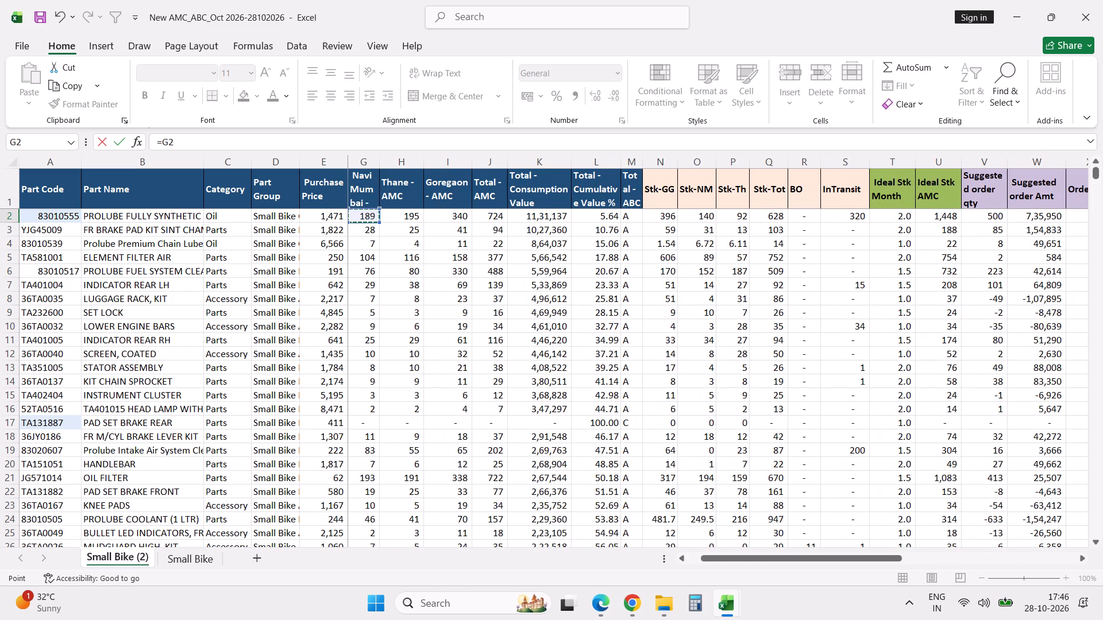
{"action": "key", "text": "Right"}
{"action": "key", "text": "Right"}
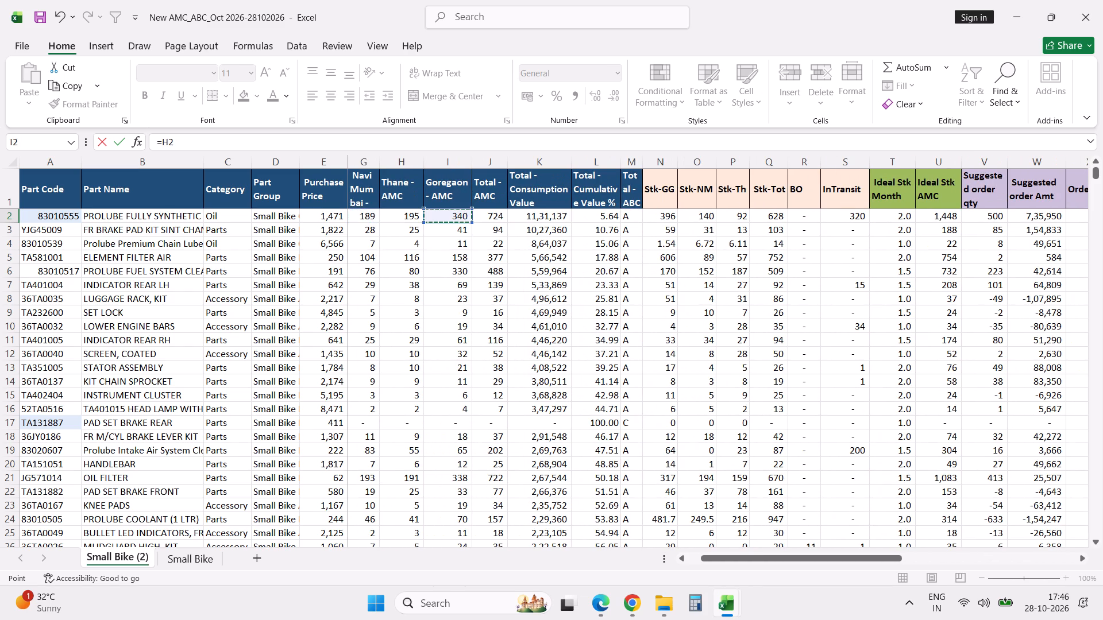
{"action": "key", "text": "slash"}
{"action": "left_click", "coordinate": [669, 215]}
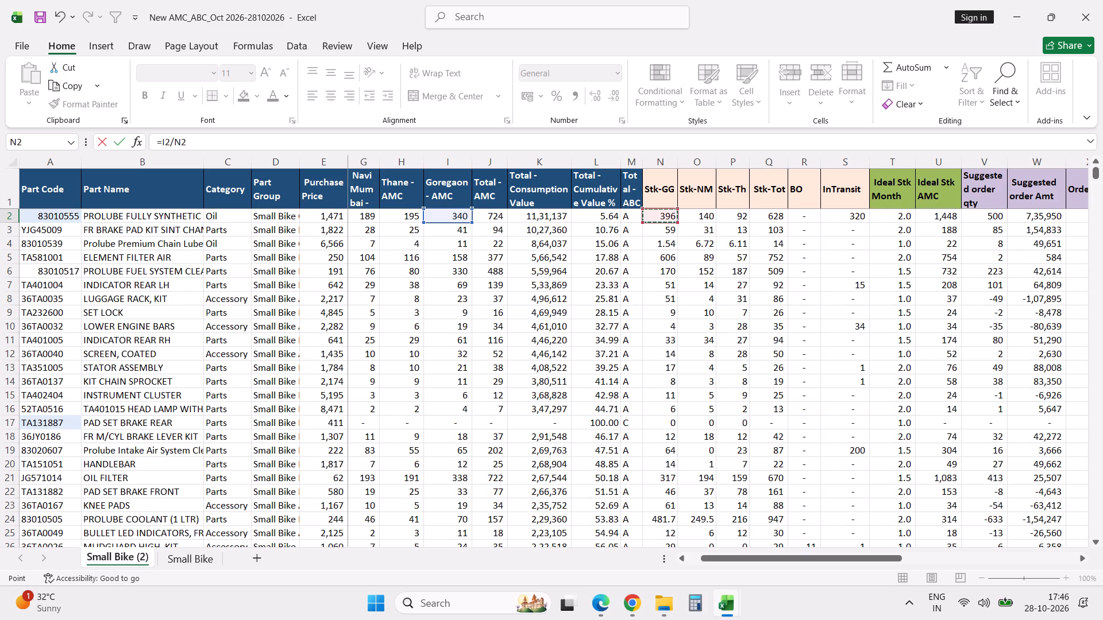
{"action": "key", "text": "Return"}
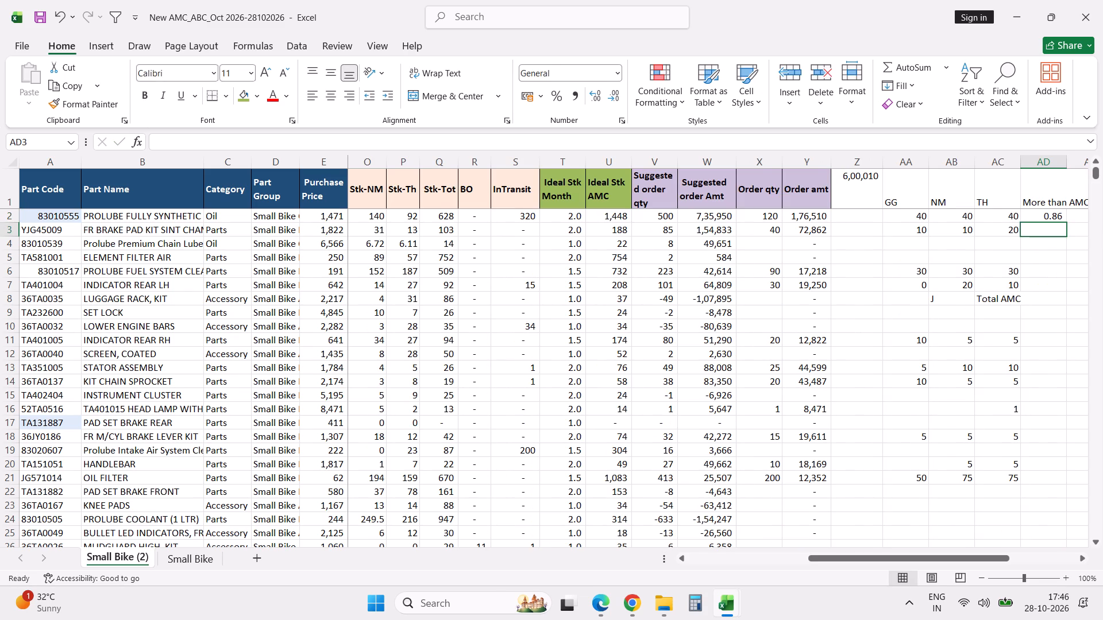
{"action": "key", "text": "Up"}
{"action": "key", "text": "Left"}
{"action": "key", "text": "Right"}
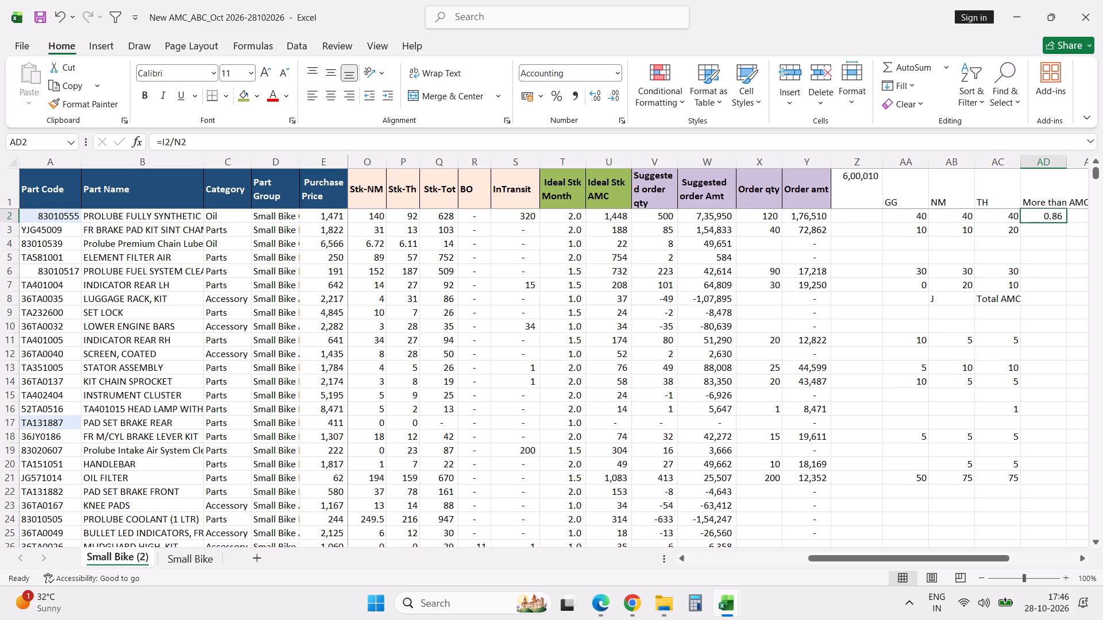
Check the first part's Goregaon AMC and Stk-GG values that the More than AMC formula refers to.
{"action": "key", "text": "Left"}
{"action": "key", "text": "Left"}
{"action": "key", "text": "Left"}
{"action": "key", "text": "Left"}
{"action": "key", "text": "Left"}
{"action": "key", "text": "Left"}
{"action": "key", "text": "Left"}
{"action": "key", "text": "Left"}
{"action": "key", "text": "Left"}
{"action": "key", "text": "Left"}
{"action": "key", "text": "Left"}
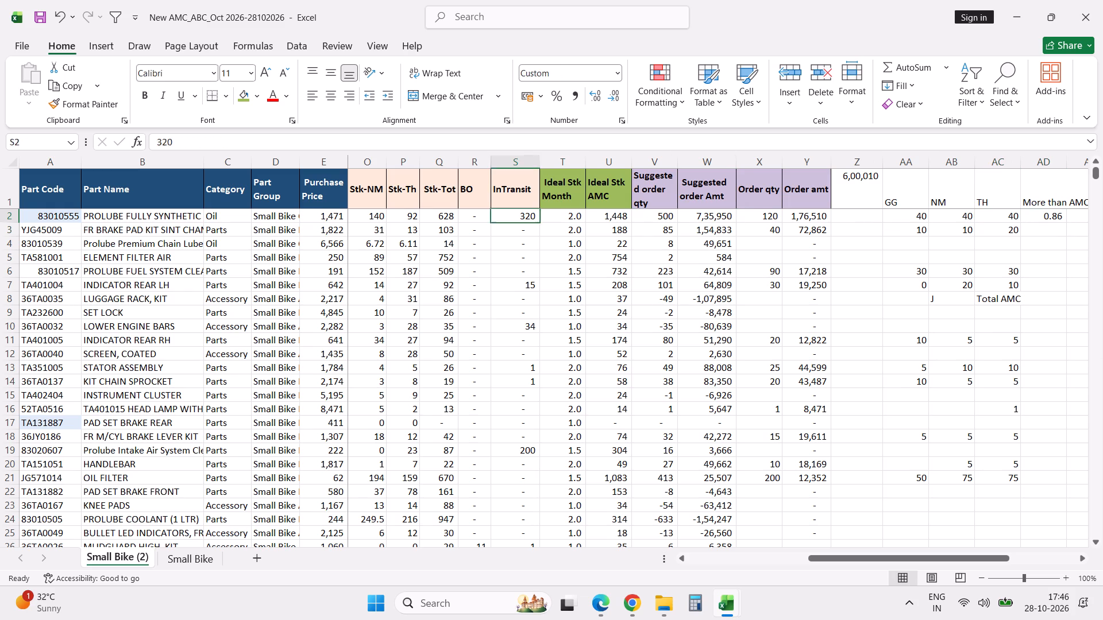
{"action": "key", "text": "Left"}
{"action": "key", "text": "Left"}
{"action": "key", "text": "Left"}
{"action": "key", "text": "Left"}
{"action": "key", "text": "Left"}
{"action": "key", "text": "Left"}
{"action": "key", "text": "Left"}
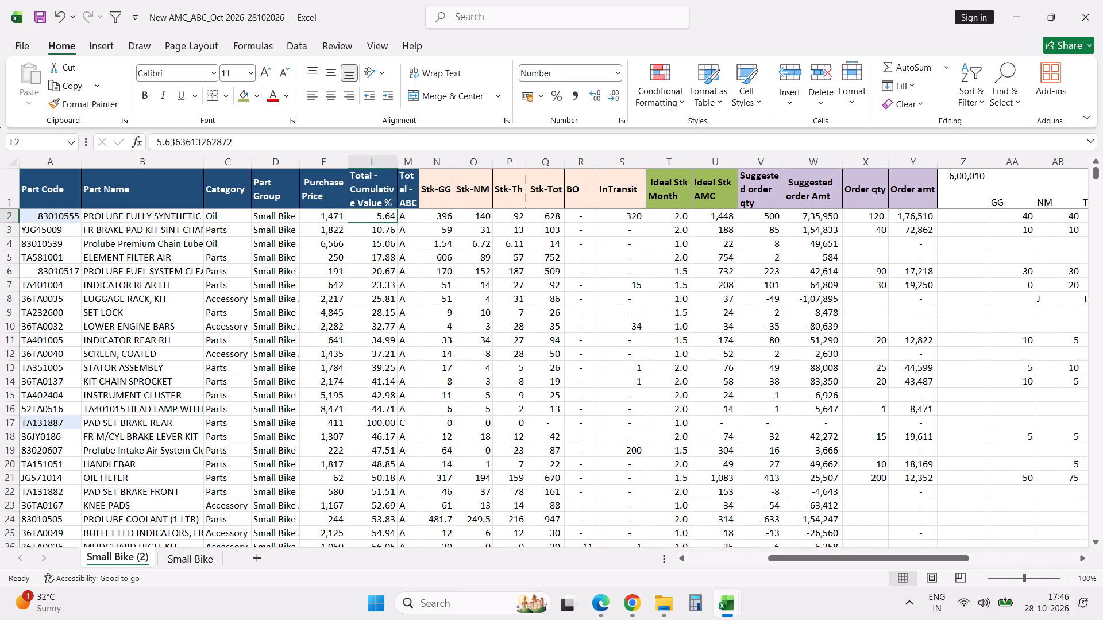
{"action": "key", "text": "Left"}
{"action": "key", "text": "Left"}
{"action": "key", "text": "Left"}
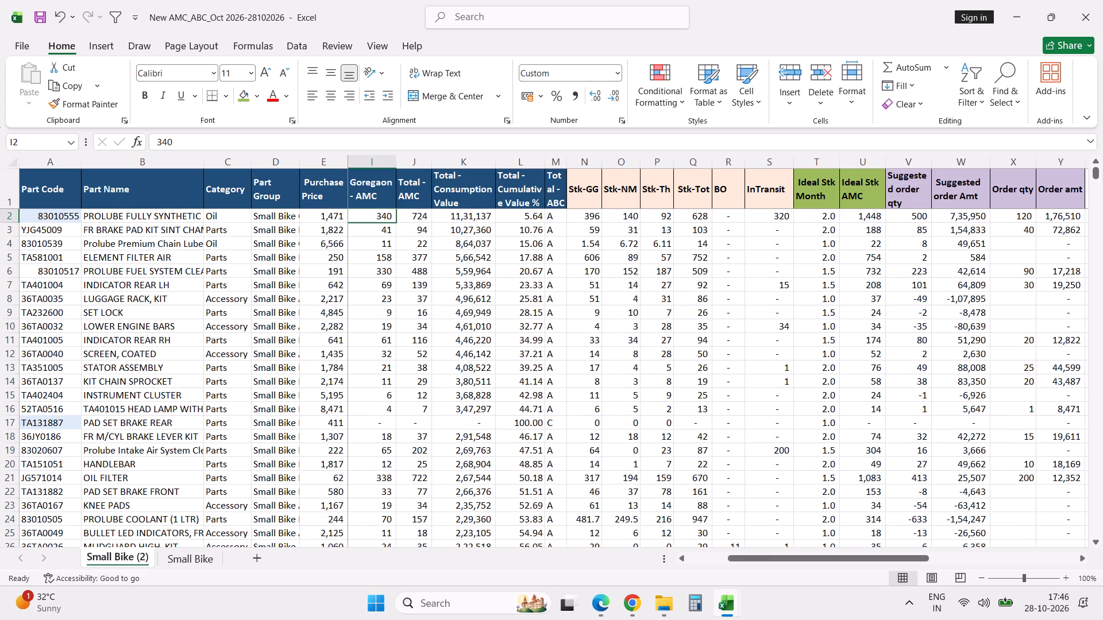
{"action": "key", "text": "Right"}
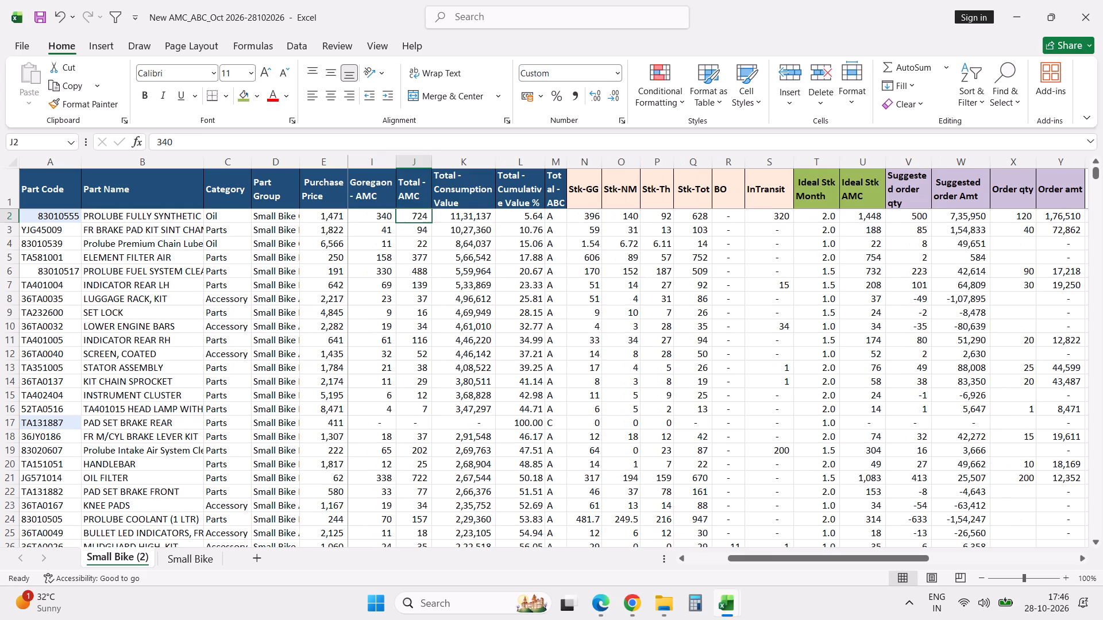
{"action": "key", "text": "Right"}
{"action": "key", "text": "Right"}
{"action": "key", "text": "Right"}
{"action": "key", "text": "Right"}
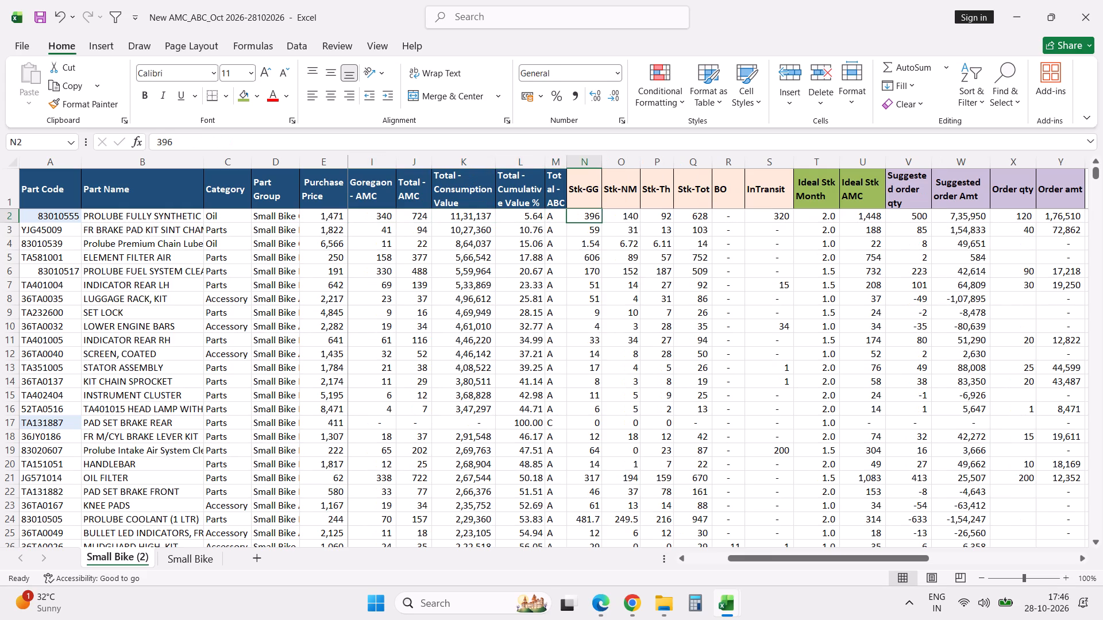
{"action": "key", "text": "Right"}
{"action": "key", "text": "Right"}
{"action": "key", "text": "Right"}
{"action": "key", "text": "Right"}
{"action": "key", "text": "Right"}
{"action": "key", "text": "Right"}
{"action": "key", "text": "Right"}
{"action": "key", "text": "Right"}
{"action": "key", "text": "Right"}
{"action": "key", "text": "Right"}
{"action": "key", "text": "Right"}
{"action": "key", "text": "Right"}
{"action": "key", "text": "Right"}
{"action": "key", "text": "Right"}
{"action": "key", "text": "Right"}
{"action": "key", "text": "Right"}
{"action": "key", "text": "Right"}
{"action": "key", "text": "Right"}
{"action": "key", "text": "Right"}
{"action": "key", "text": "Right"}
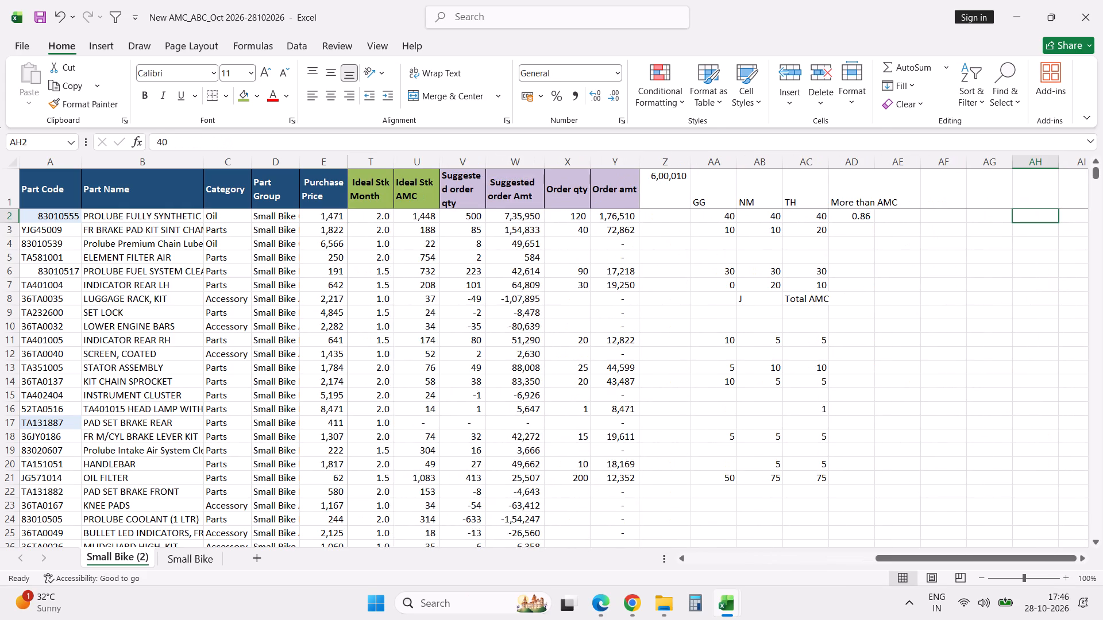
Reverse the division in AD2 so the formula reads =N2/I2, Stk-GG divided by Goregaon AMC.
{"action": "key", "text": "Left"}
{"action": "key", "text": "Left"}
{"action": "key", "text": "Left"}
{"action": "key", "text": "Left"}
{"action": "key", "text": "Left"}
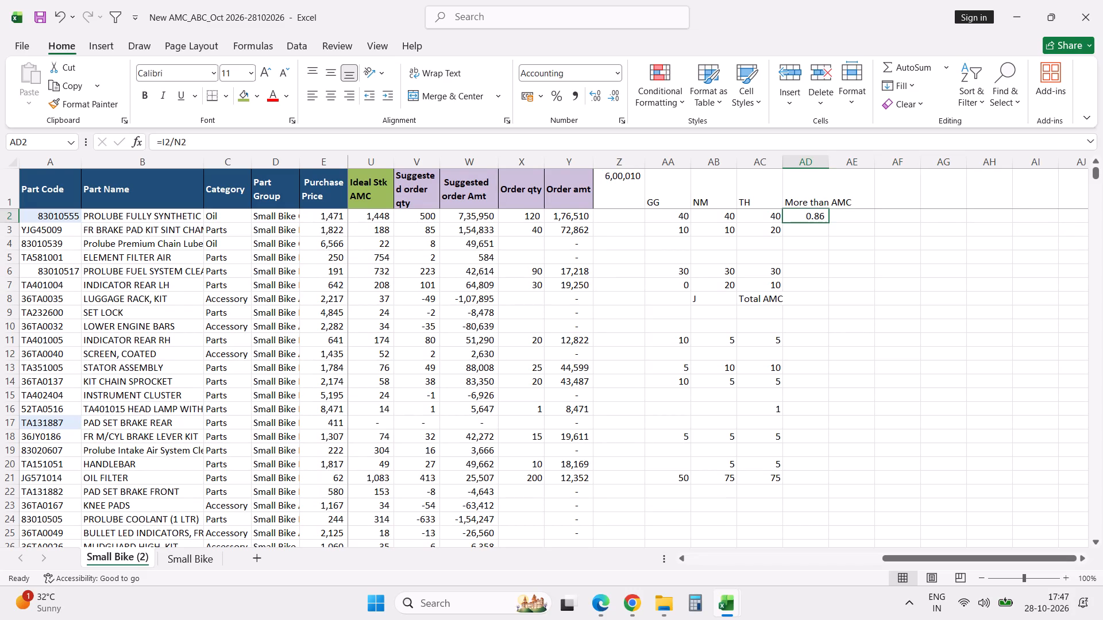
{"action": "left_click", "coordinate": [165, 140]}
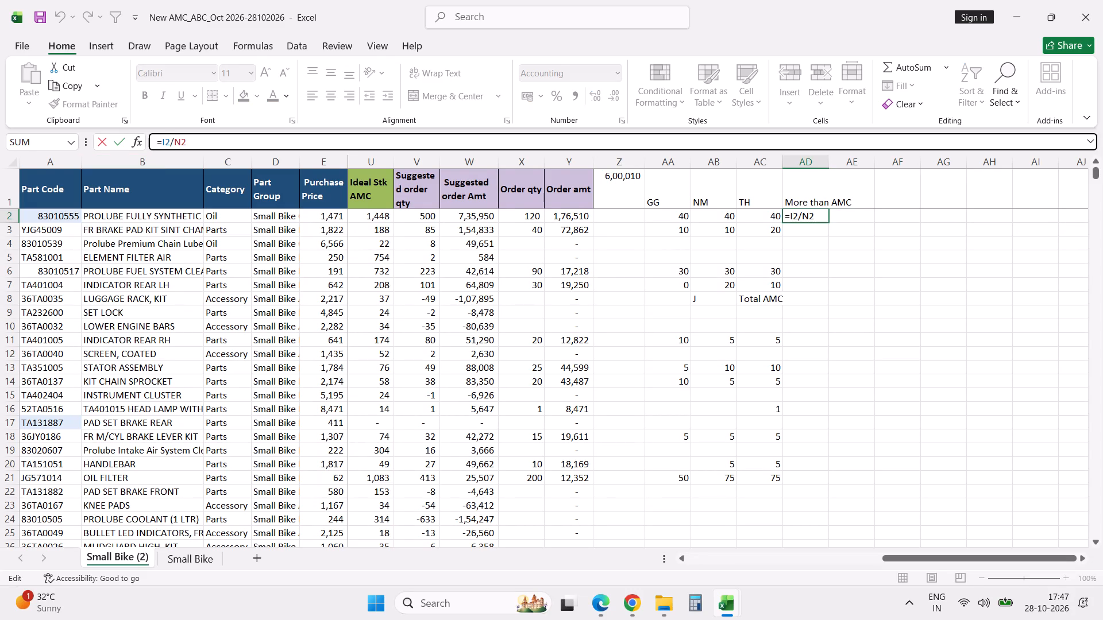
{"action": "key", "text": "BackSpace"}
{"action": "key", "text": "n"}
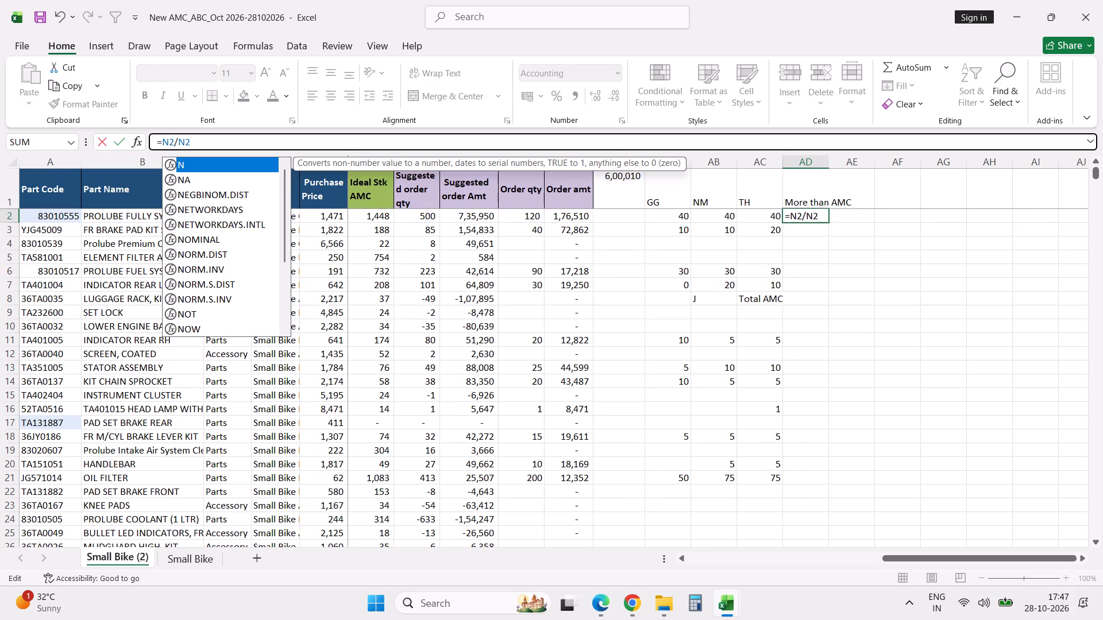
{"action": "key", "text": "Right"}
{"action": "key", "text": "Right"}
{"action": "key", "text": "shift+Right"}
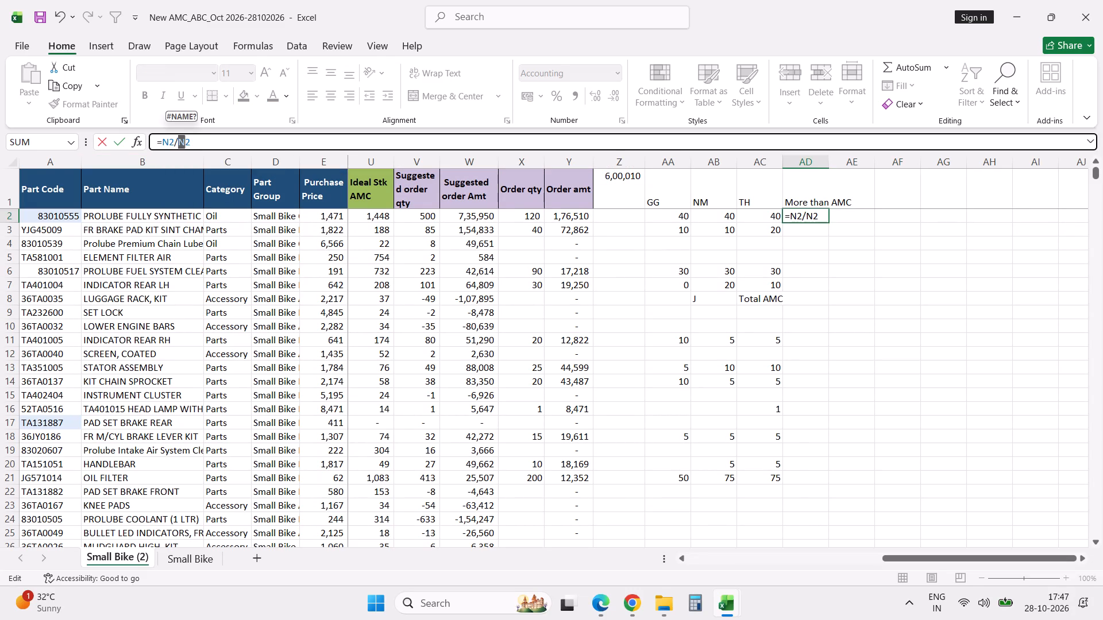
{"action": "key", "text": "i"}
{"action": "key", "text": "Return"}
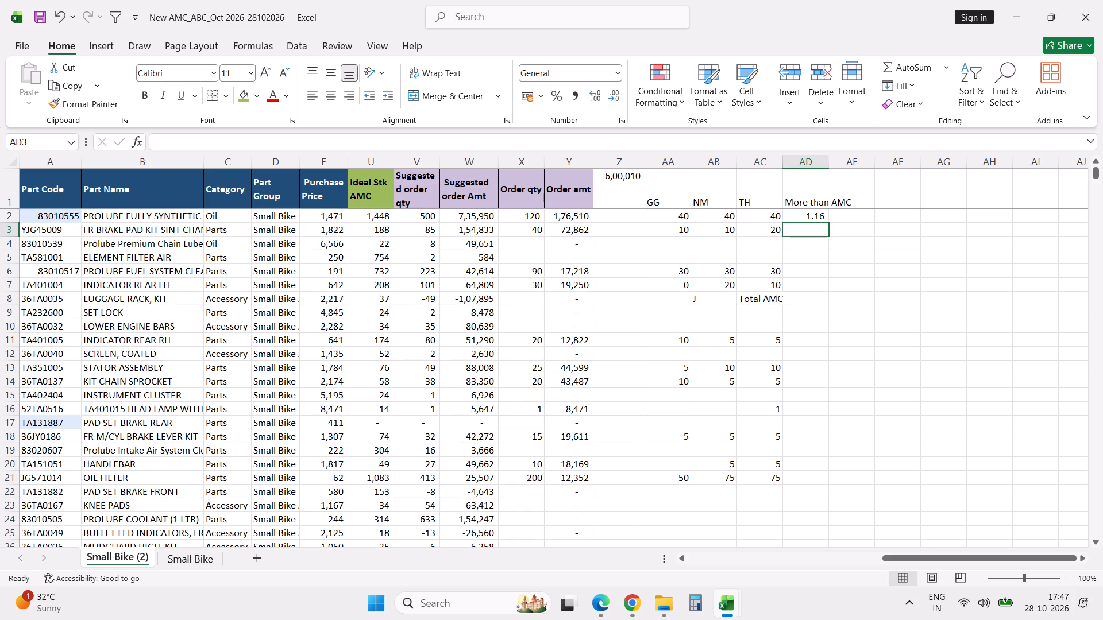
Fill the AD2 formula down the More than AMC column to the last part row, AD704.
{"action": "left_click", "coordinate": [482, 311]}
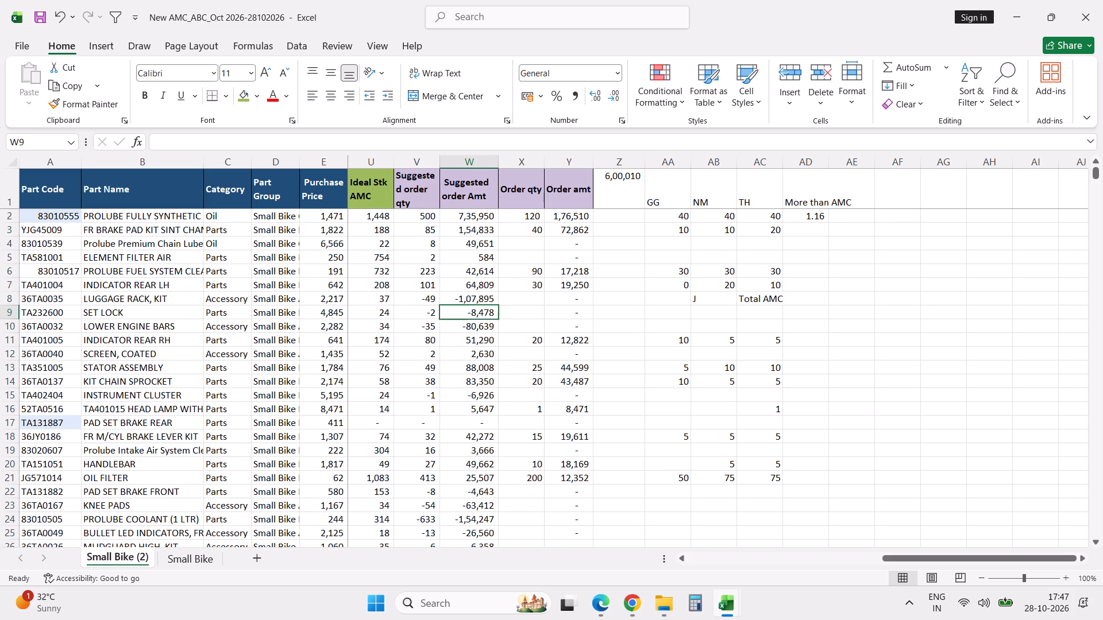
{"action": "key", "text": "ctrl+Down"}
{"action": "key", "text": "Down"}
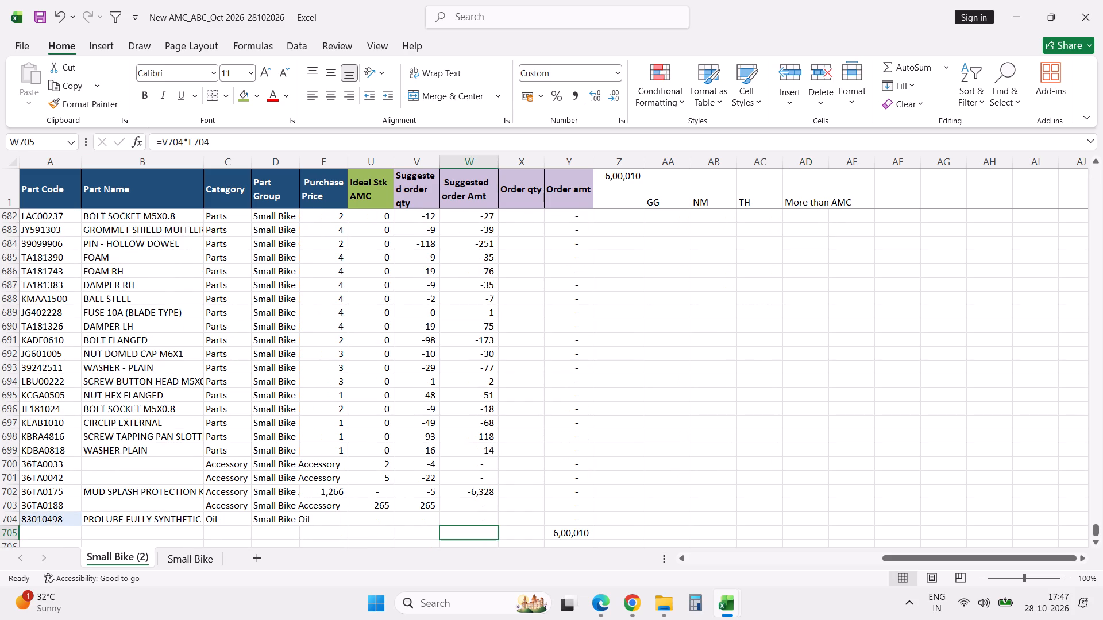
{"action": "key", "text": "Up"}
{"action": "key", "text": "Right"}
{"action": "key", "text": "Right"}
{"action": "key", "text": "Right"}
{"action": "key", "text": "Right"}
{"action": "key", "text": "Right"}
{"action": "key", "text": "Right"}
{"action": "key", "text": "Right"}
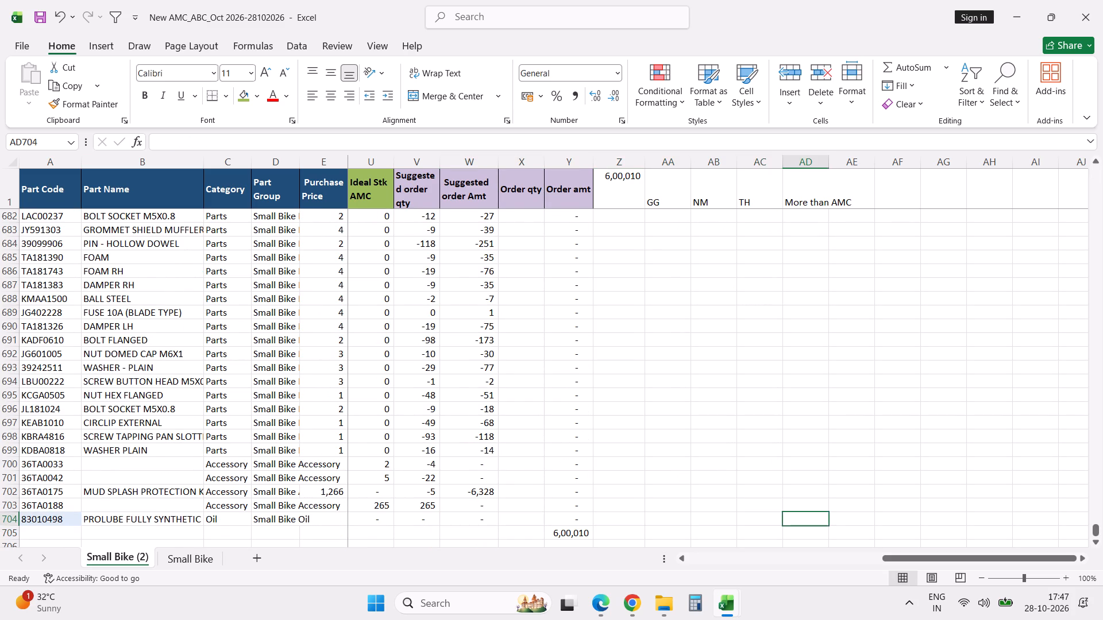
{"action": "key", "text": "ctrl+shift+Up"}
{"action": "key", "text": "ctrl+d"}
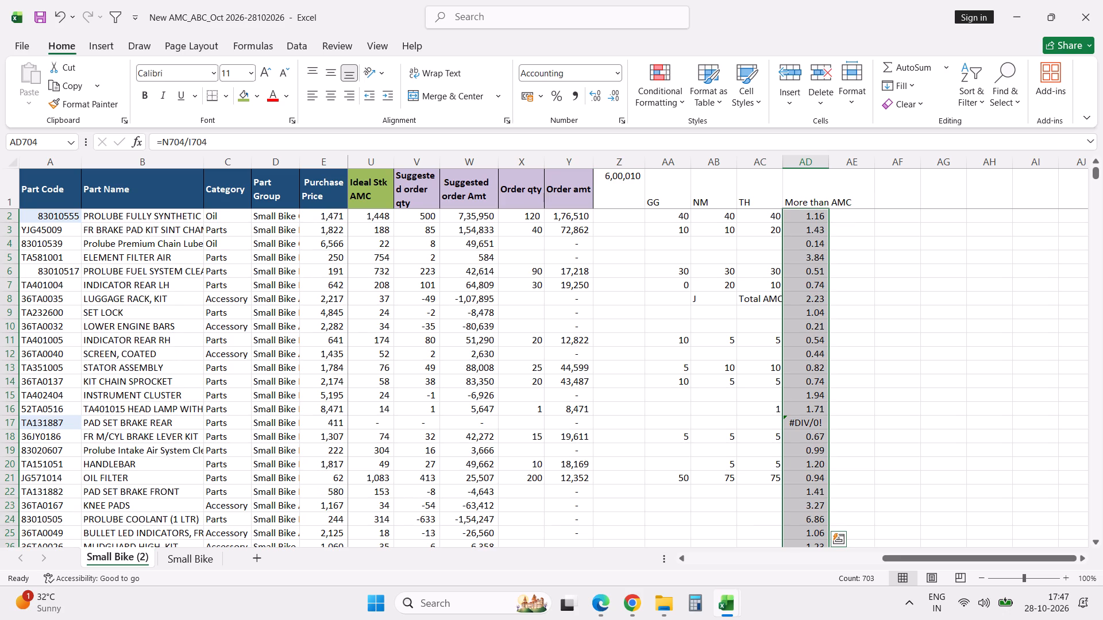
{"action": "key", "text": "ctrl+Up"}
{"action": "key", "text": "Down"}
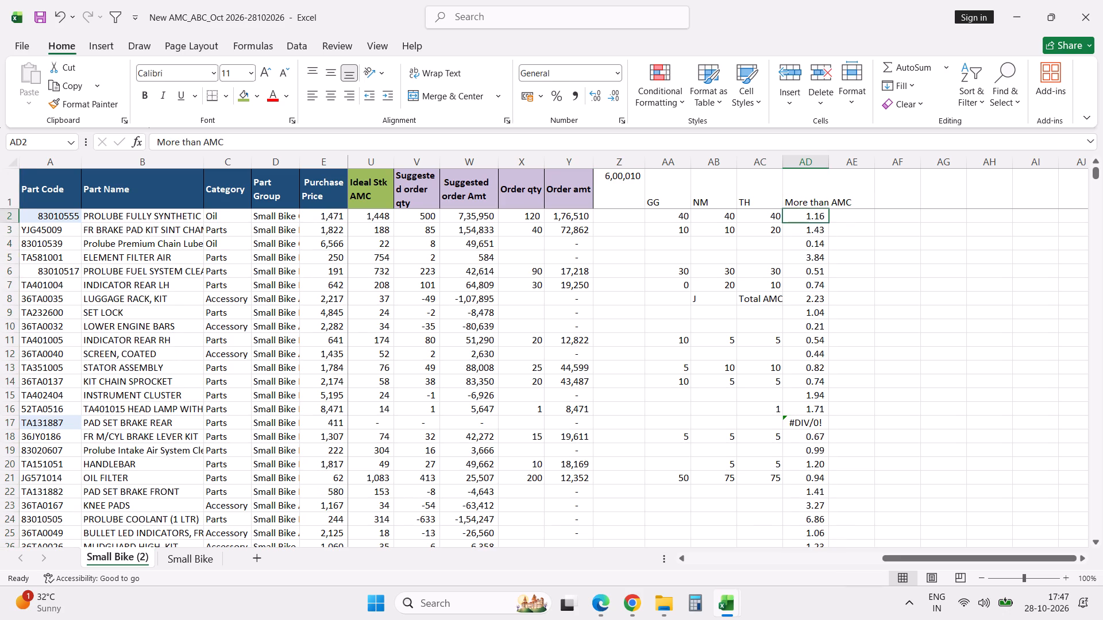
Turn on filters for the header row and filter the Category column to show only Parts.
{"action": "key", "text": "Up"}
{"action": "key", "text": "alt+d"}
{"action": "type", "text": "FF"}
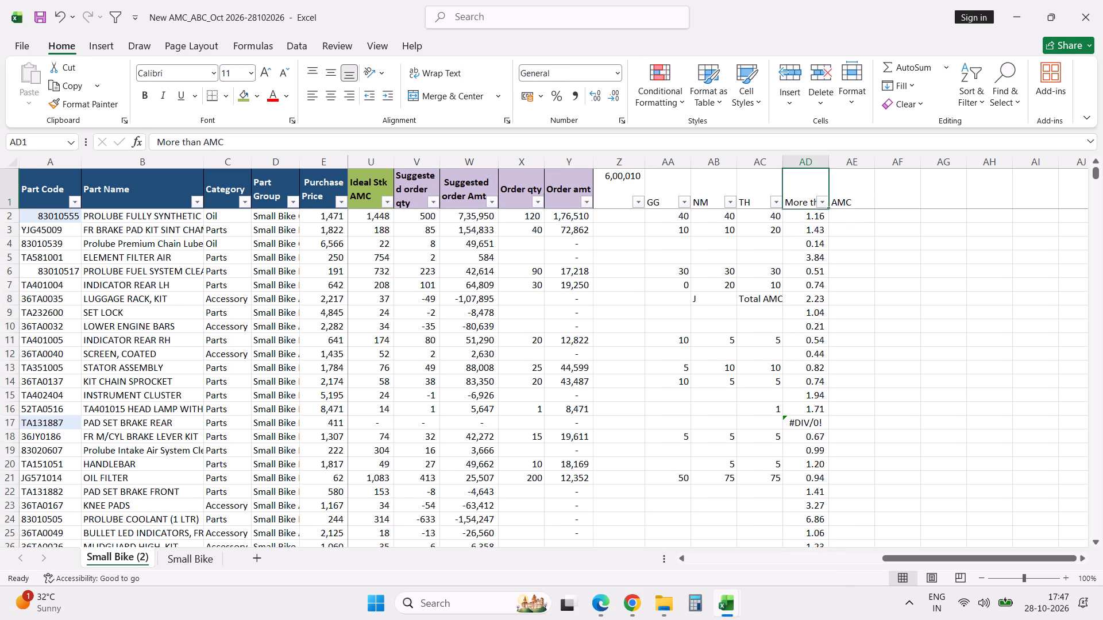
{"action": "left_click", "coordinate": [244, 203]}
{"action": "left_click", "coordinate": [135, 382]}
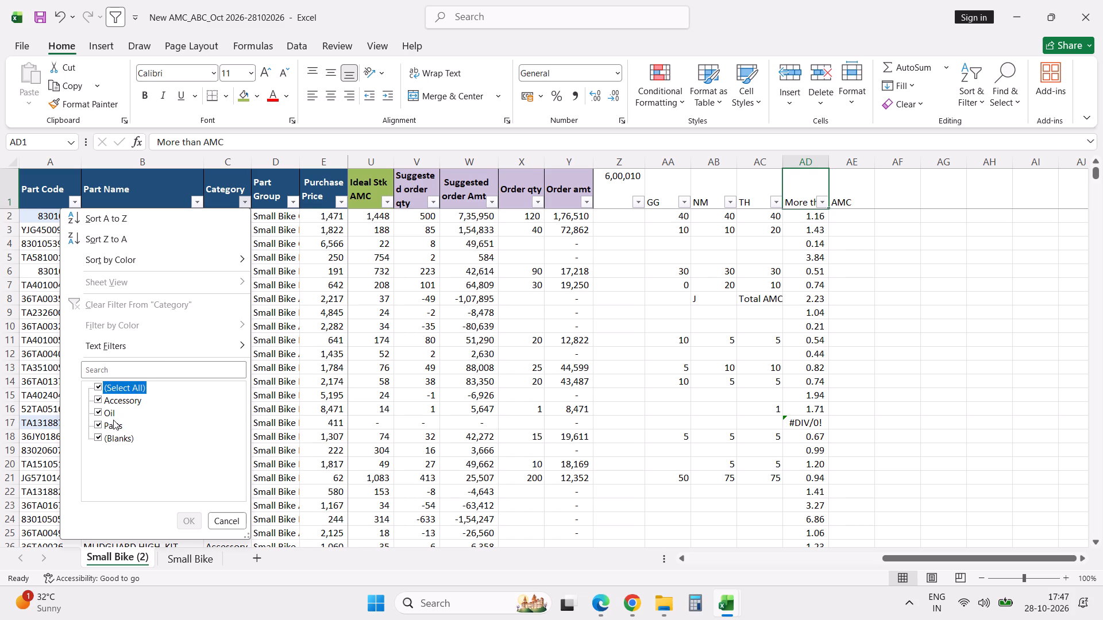
{"action": "left_click", "coordinate": [113, 425]}
{"action": "left_click", "coordinate": [193, 521]}
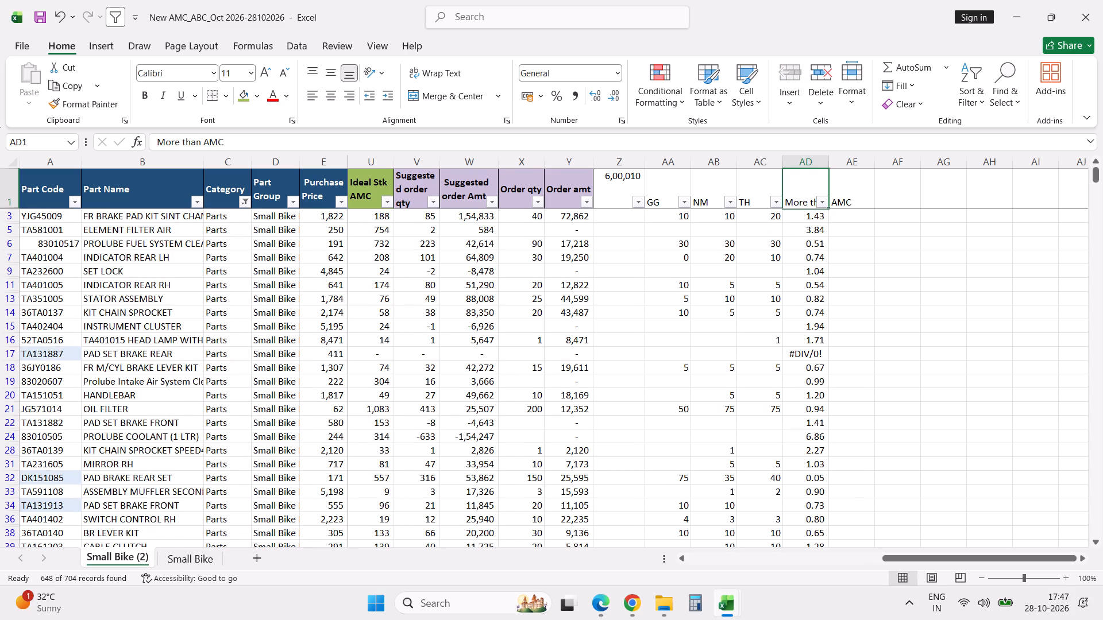
Filter the More than AMC column to only its largest values, from 28.29 up to 1,158.00, leaving out #DIV/0!.
{"action": "left_click", "coordinate": [826, 201]}
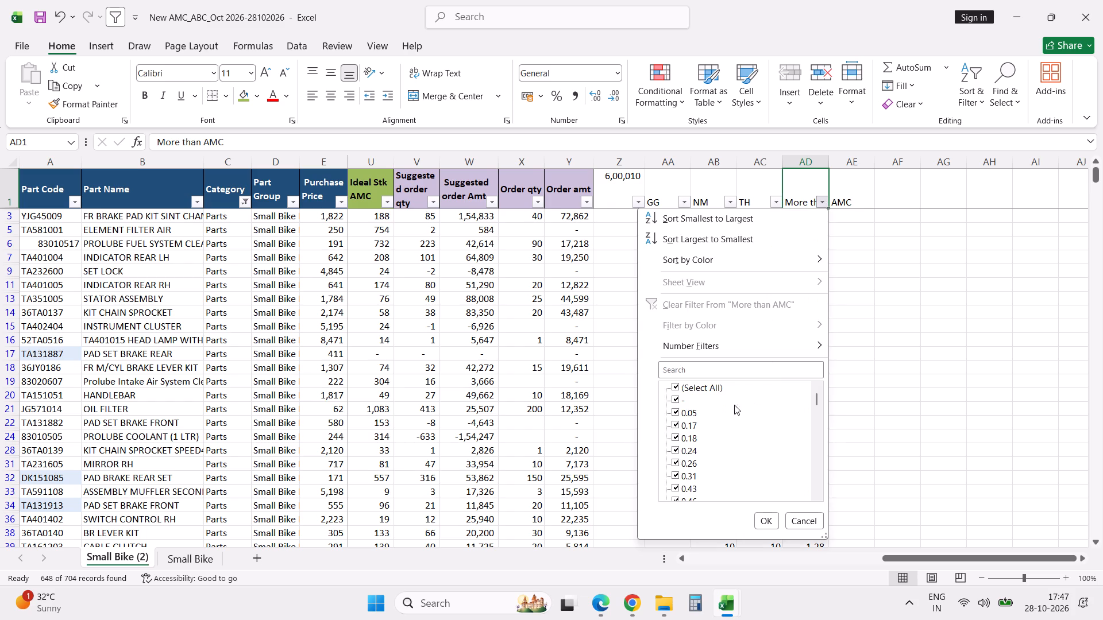
{"action": "left_click", "coordinate": [710, 387]}
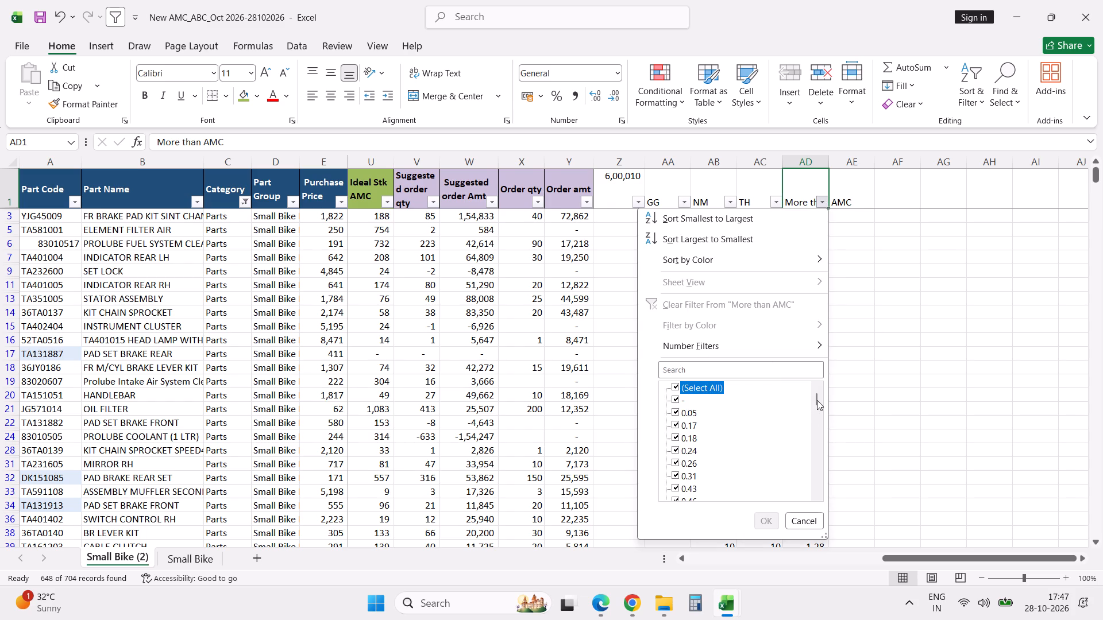
{"action": "left_click_drag", "start_coordinate": [817, 400], "coordinate": [819, 499]}
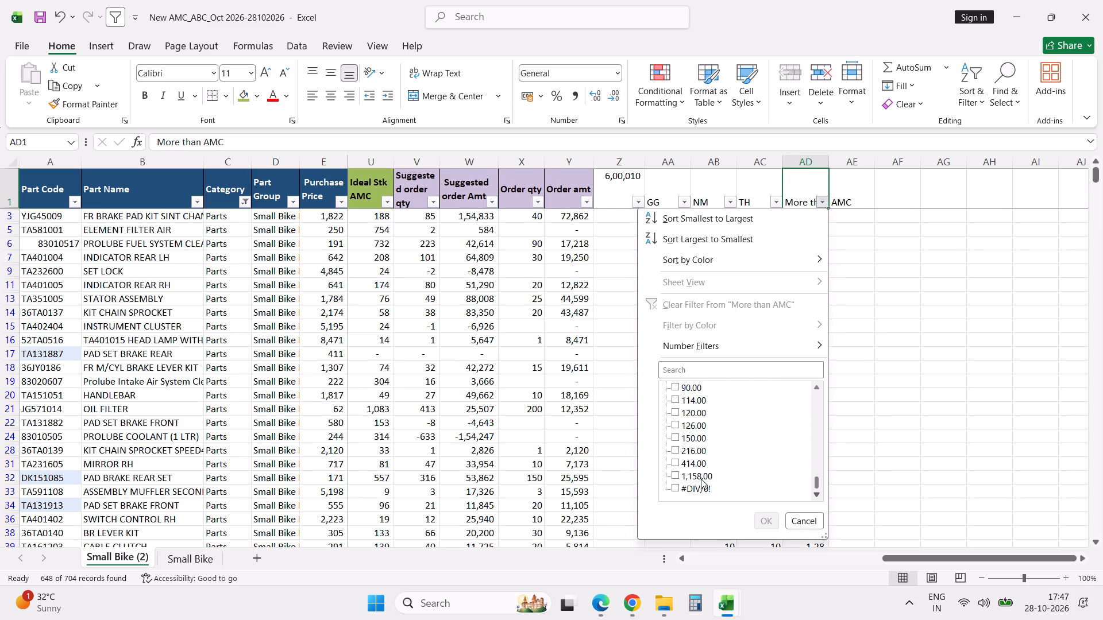
{"action": "left_click", "coordinate": [698, 475]}
{"action": "key", "text": "Up"}
{"action": "key", "text": "space"}
{"action": "key", "text": "Up"}
{"action": "key", "text": "space"}
{"action": "key", "text": "Up"}
{"action": "key", "text": "space"}
{"action": "key", "text": "Up"}
{"action": "key", "text": "space"}
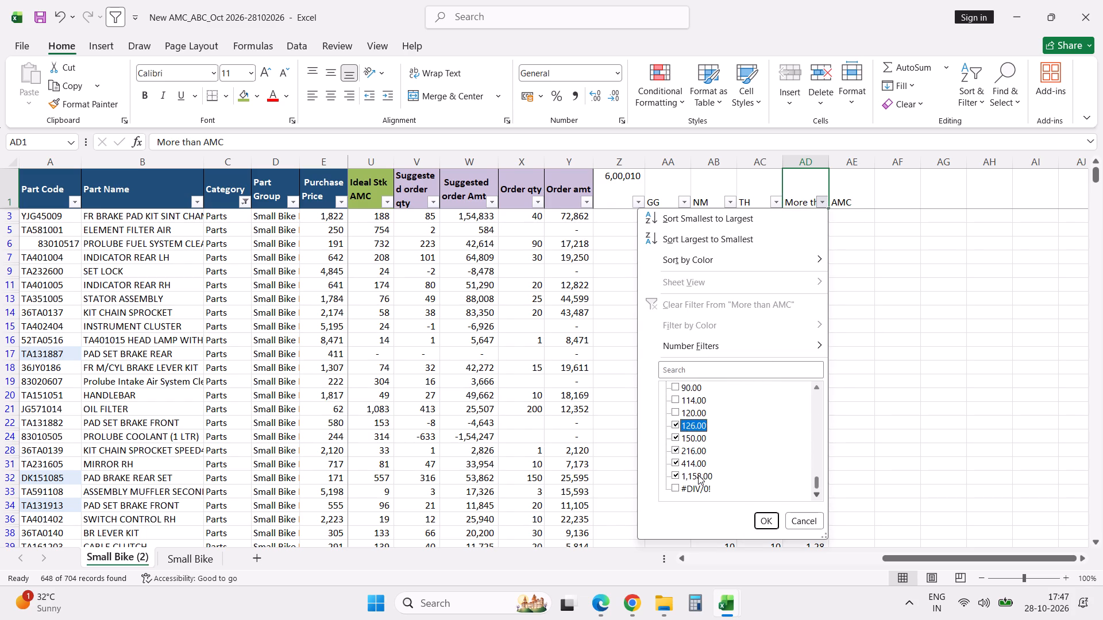
{"action": "key", "text": "Up"}
{"action": "key", "text": "space"}
{"action": "key", "text": "Up"}
{"action": "key", "text": "space"}
{"action": "key", "text": "Up"}
{"action": "key", "text": "space"}
{"action": "key", "text": "Up"}
{"action": "key", "text": "space"}
{"action": "key", "text": "Up"}
{"action": "key", "text": "space"}
{"action": "key", "text": "Up"}
{"action": "key", "text": "space"}
{"action": "key", "text": "Up"}
{"action": "key", "text": "space"}
{"action": "key", "text": "Up"}
{"action": "key", "text": "space"}
{"action": "key", "text": "Up"}
{"action": "key", "text": "space"}
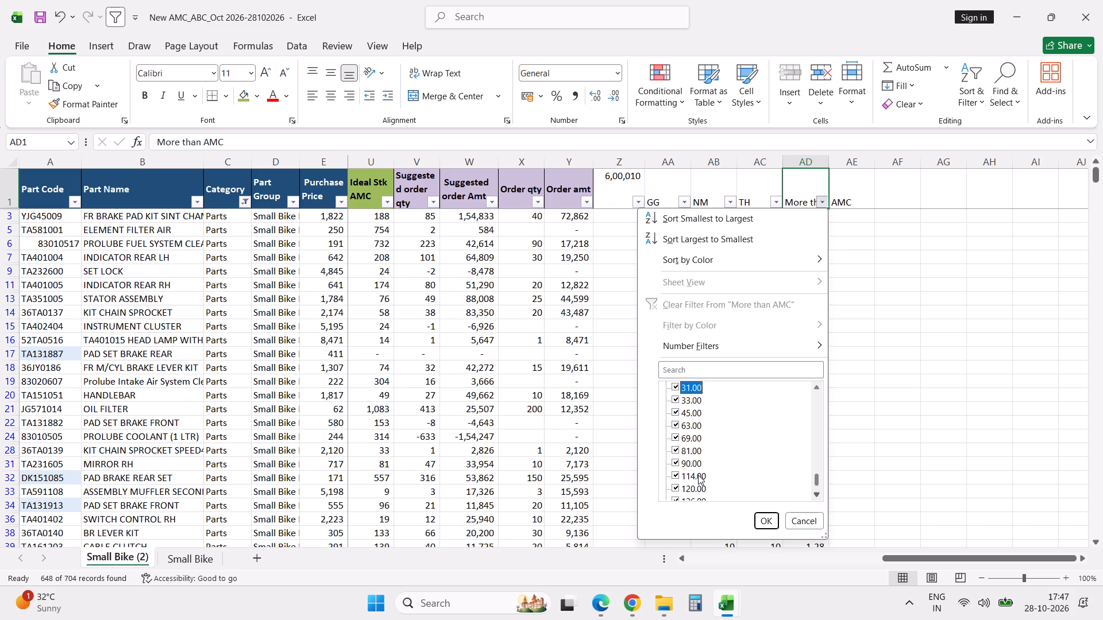
{"action": "key", "text": "Up"}
{"action": "key", "text": "space"}
{"action": "key", "text": "Up"}
{"action": "key", "text": "space"}
{"action": "key", "text": "Return"}
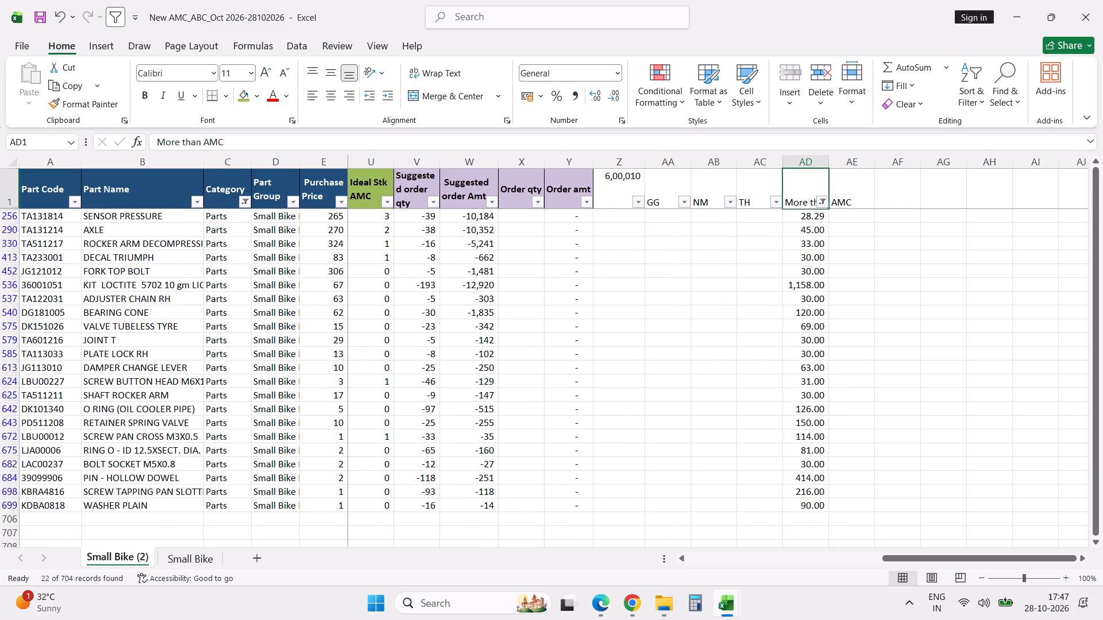
Examine the stock, ideal stock and consumption columns of the filtered parts.
{"action": "key", "text": "Down"}
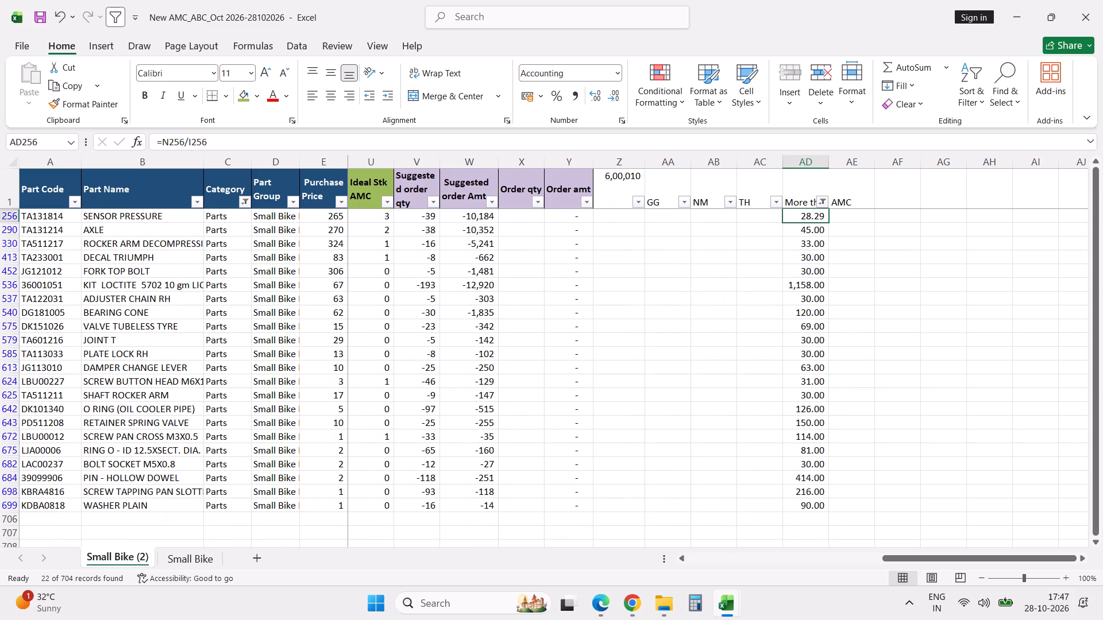
{"action": "key", "text": "Left"}
{"action": "key", "text": "Left"}
{"action": "key", "text": "Left"}
{"action": "key", "text": "Left"}
{"action": "key", "text": "Left"}
{"action": "key", "text": "Left"}
{"action": "key", "text": "Left"}
{"action": "key", "text": "Left"}
{"action": "key", "text": "Left"}
{"action": "key", "text": "Left"}
{"action": "key", "text": "Left"}
{"action": "key", "text": "Left"}
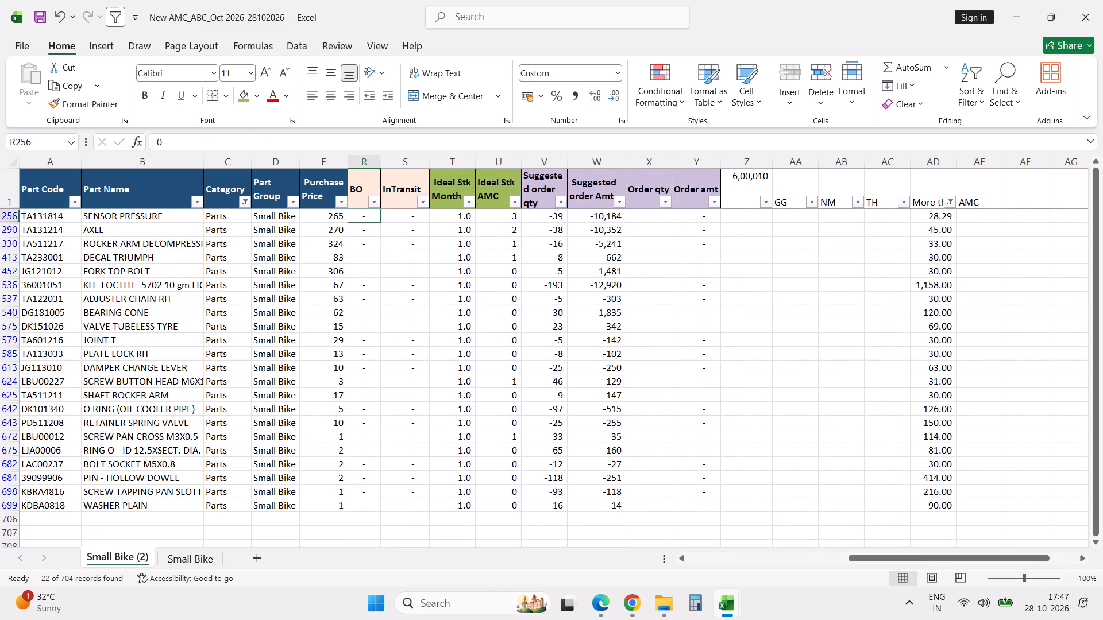
{"action": "key", "text": "Left"}
{"action": "key", "text": "Left"}
{"action": "key", "text": "Left"}
{"action": "key", "text": "Left"}
{"action": "key", "text": "Left"}
{"action": "key", "text": "Left"}
{"action": "key", "text": "Left"}
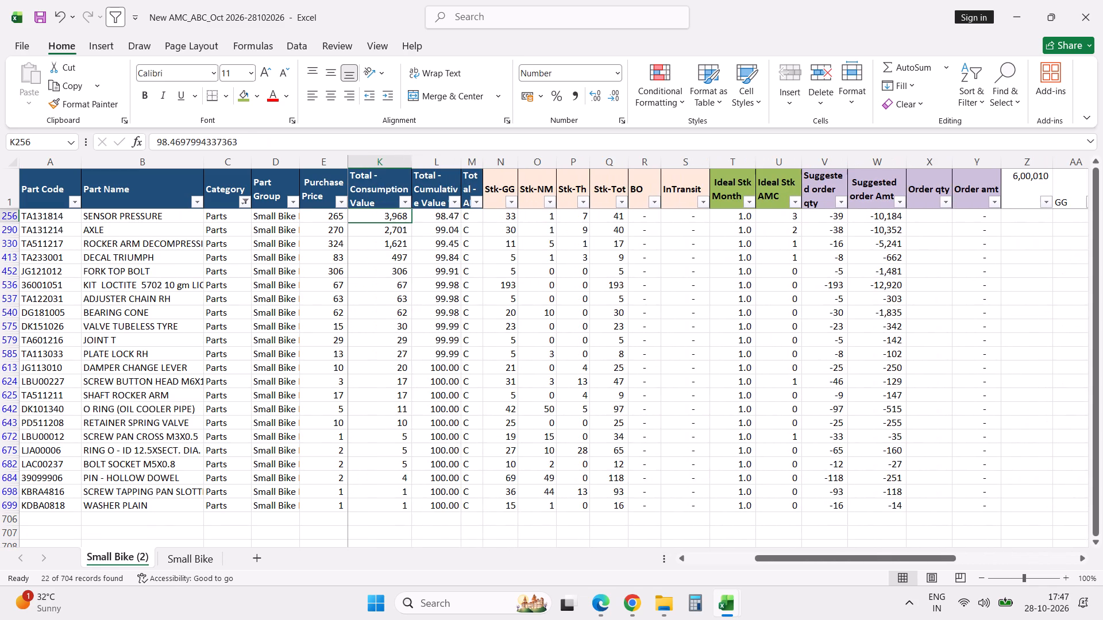
Select the filtered parts' Suggested order Amt values from W256 down to W699 to read their total.
{"action": "key", "text": "Right"}
{"action": "key", "text": "Right"}
{"action": "key", "text": "Right"}
{"action": "key", "text": "Right"}
{"action": "key", "text": "Right"}
{"action": "key", "text": "Right"}
{"action": "key", "text": "Right"}
{"action": "key", "text": "Right"}
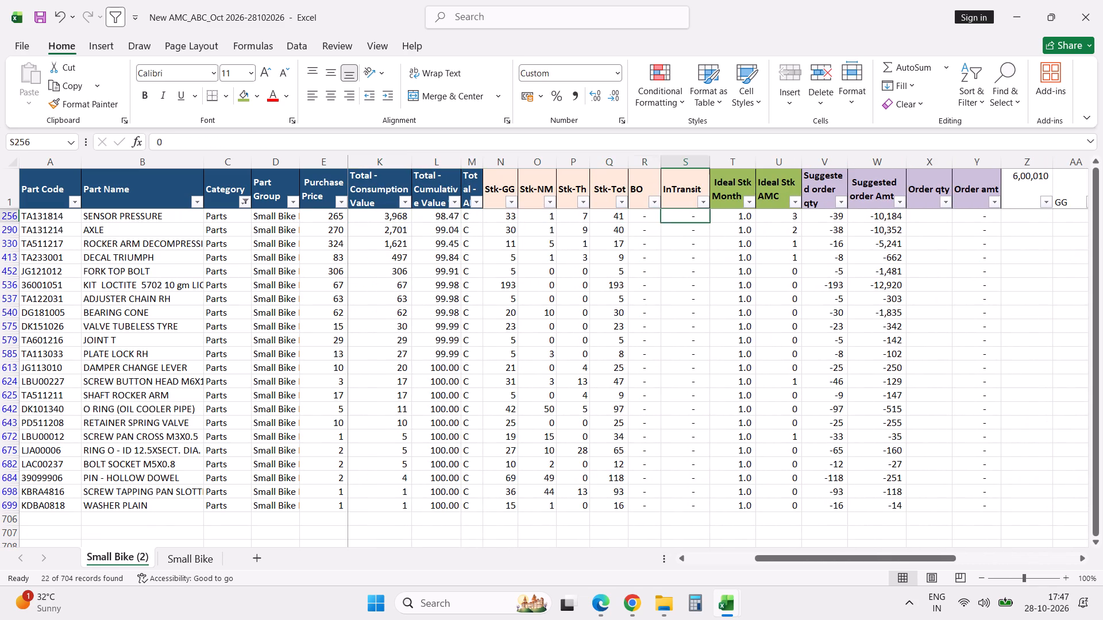
{"action": "key", "text": "Right"}
{"action": "key", "text": "Right"}
{"action": "key", "text": "Right"}
{"action": "key", "text": "Right"}
{"action": "key", "text": "ctrl+shift+Down"}
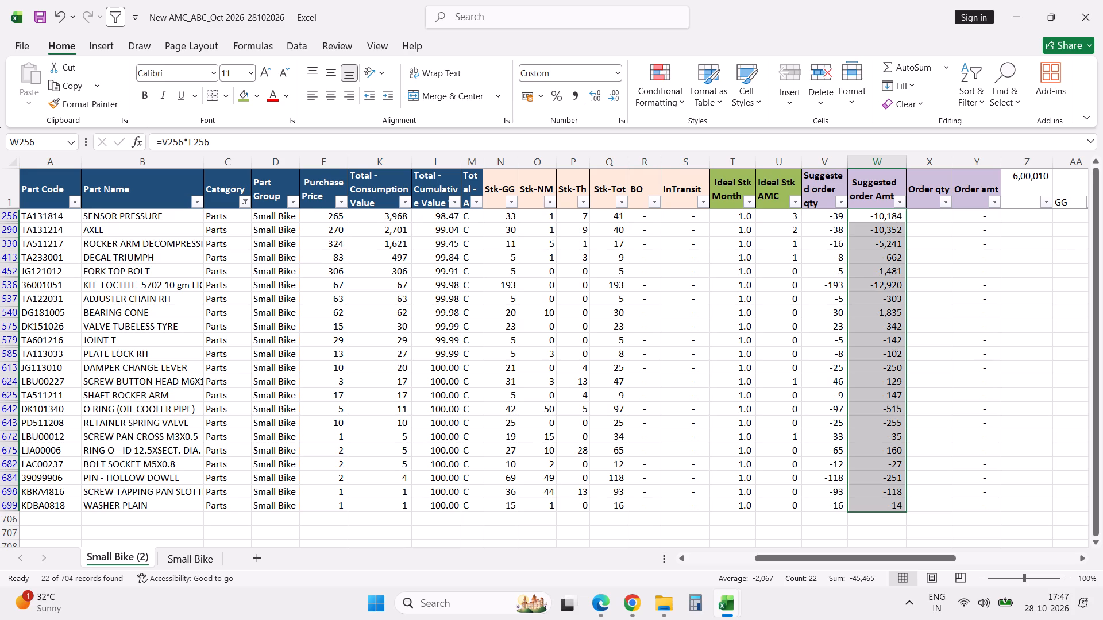
Reset the More than AMC column's filter to show all of its values again.
{"action": "key", "text": "Up"}
{"action": "key", "text": "Right"}
{"action": "key", "text": "Right"}
{"action": "key", "text": "Right"}
{"action": "key", "text": "Right"}
{"action": "key", "text": "Right"}
{"action": "key", "text": "Right"}
{"action": "key", "text": "Right"}
{"action": "key", "text": "Right"}
{"action": "key", "text": "Right"}
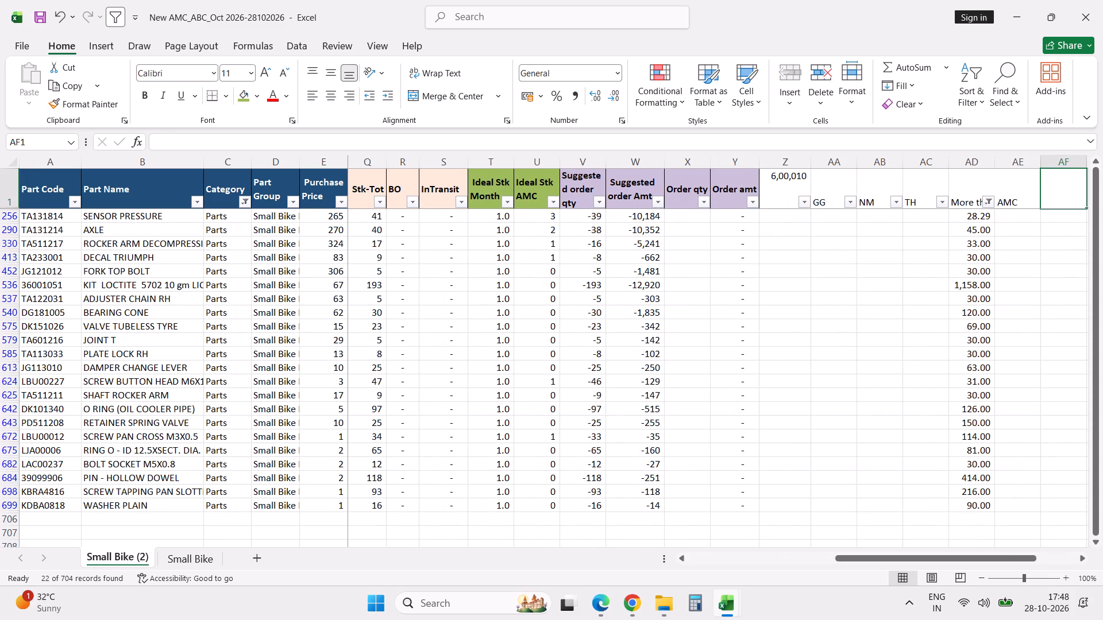
{"action": "left_click", "coordinate": [990, 204]}
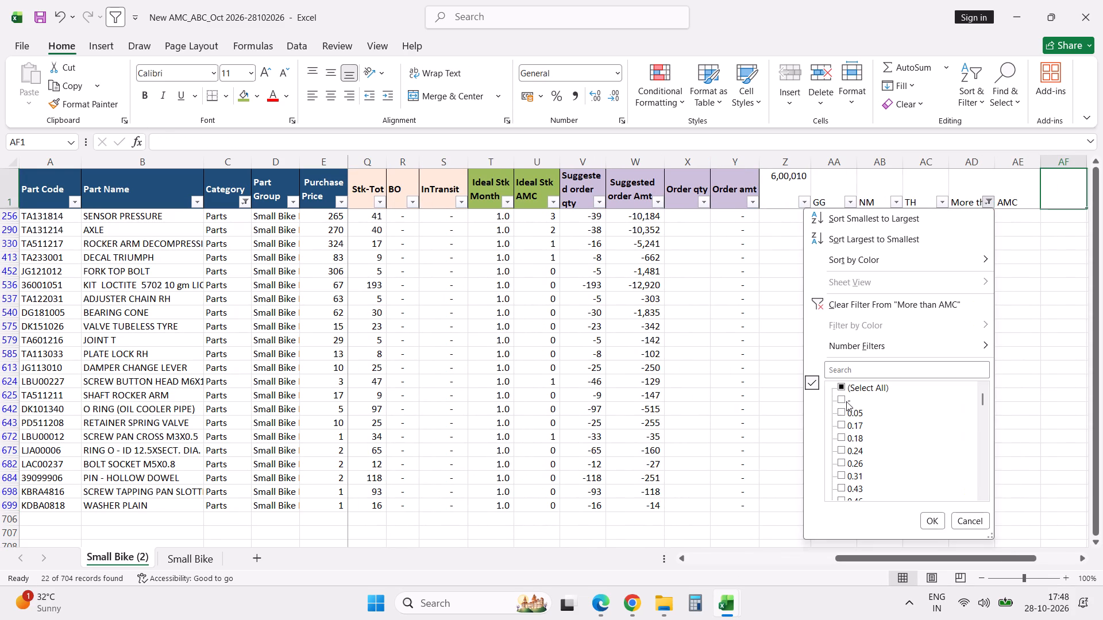
{"action": "left_click", "coordinate": [861, 391]}
{"action": "left_click", "coordinate": [928, 520]}
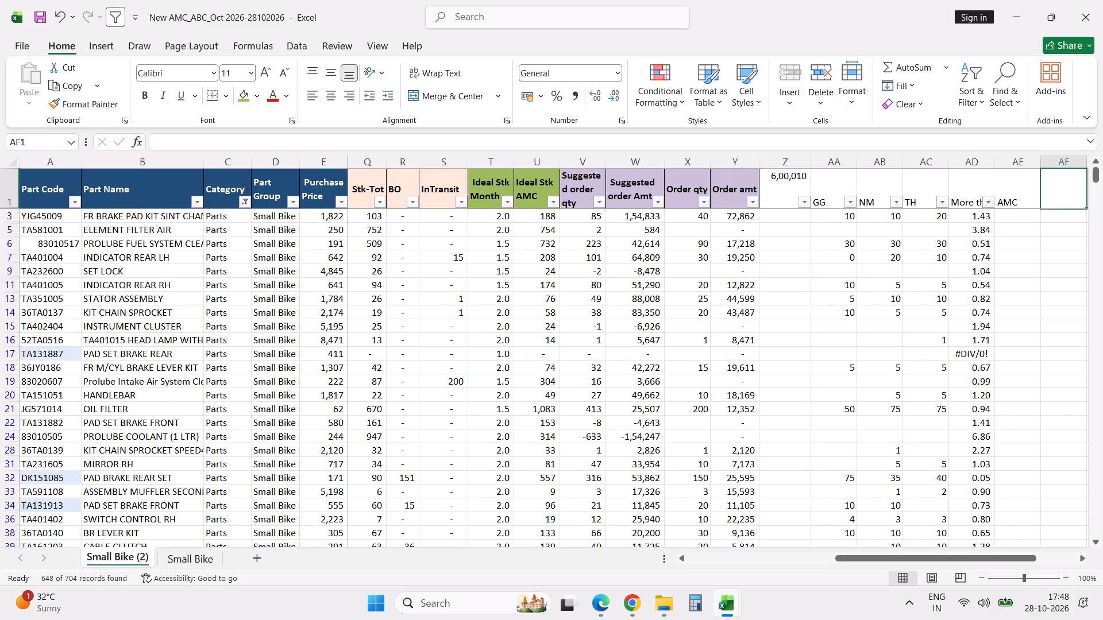
Filter the Total - ABC column to show only class A parts.
{"action": "left_click", "coordinate": [277, 197]}
{"action": "key", "text": "Right"}
{"action": "key", "text": "Right"}
{"action": "key", "text": "Right"}
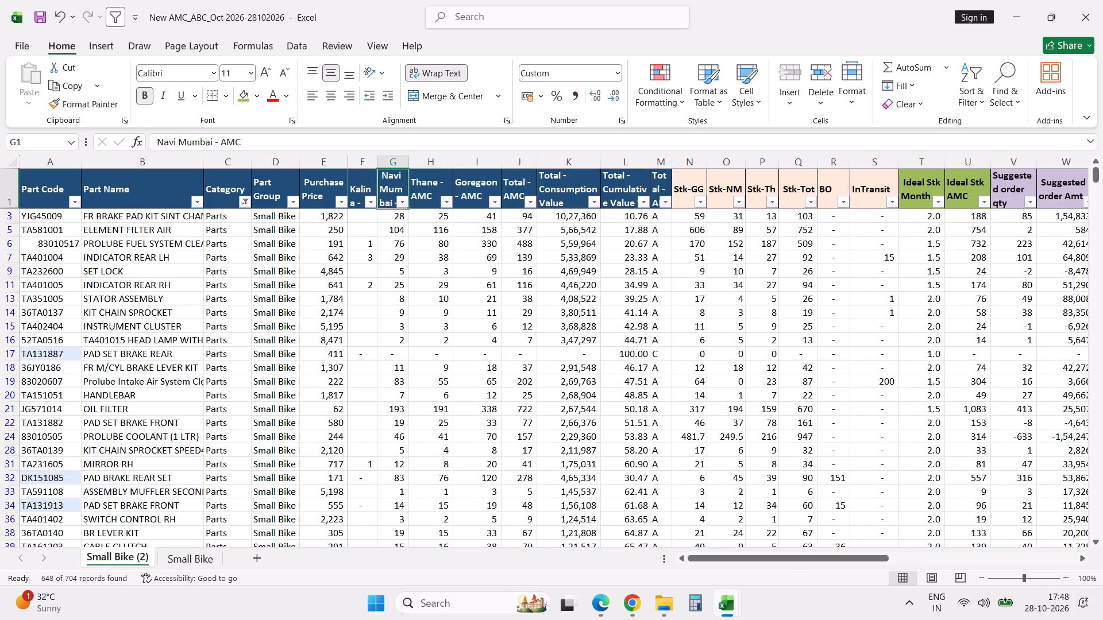
{"action": "left_click", "coordinate": [668, 203]}
{"action": "left_click", "coordinate": [544, 389]}
{"action": "left_click", "coordinate": [529, 401]}
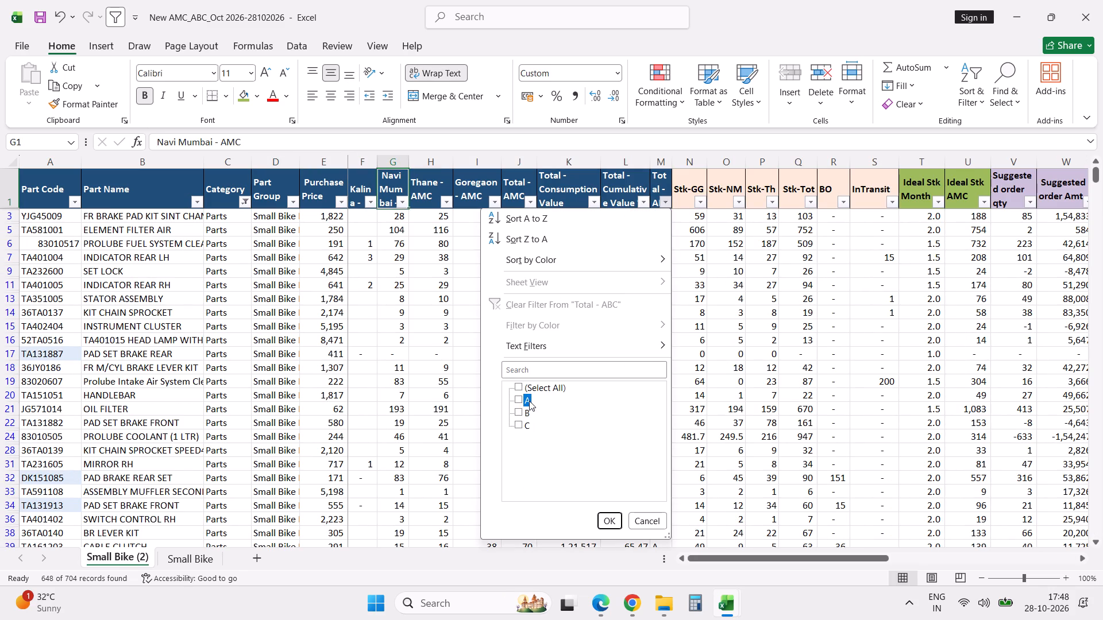
{"action": "left_click", "coordinate": [606, 521]}
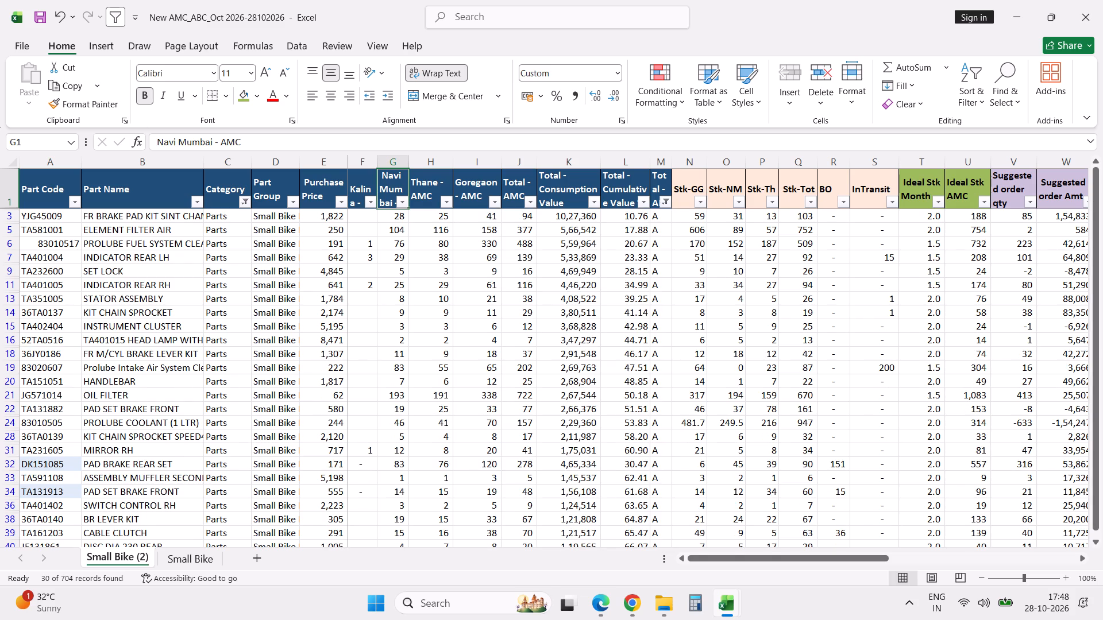
Filter the More than AMC column to only the values from 1.43 up to 7.89.
{"action": "left_click", "coordinate": [727, 187]}
{"action": "key", "text": "ctrl+Right"}
{"action": "key", "text": "Right"}
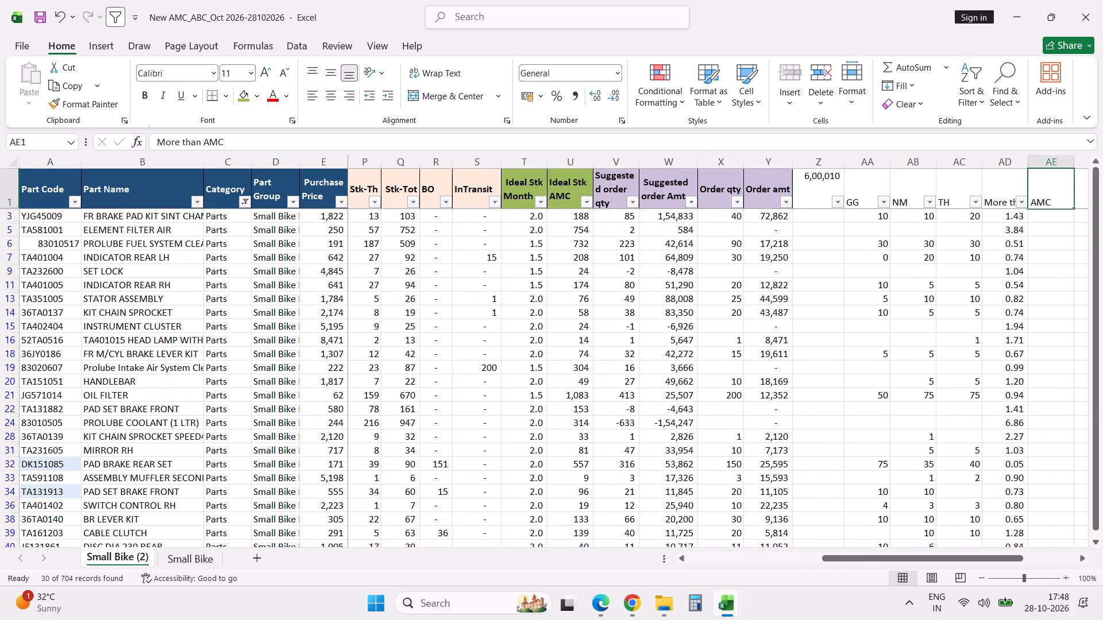
{"action": "key", "text": "Right"}
{"action": "key", "text": "Right"}
{"action": "key", "text": "Right"}
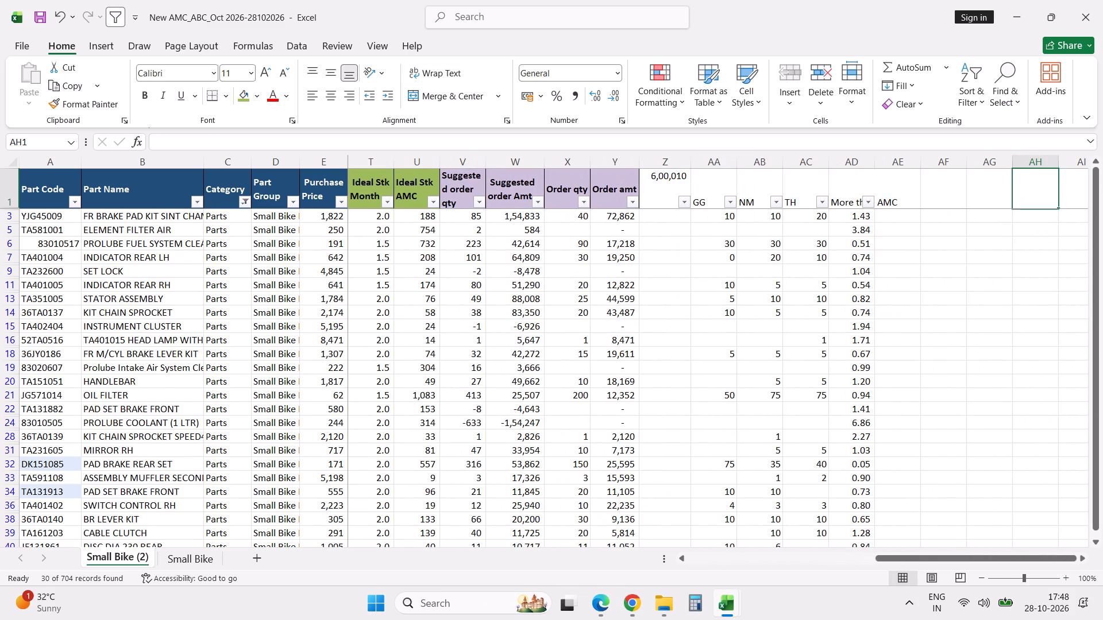
{"action": "left_click", "coordinate": [869, 203]}
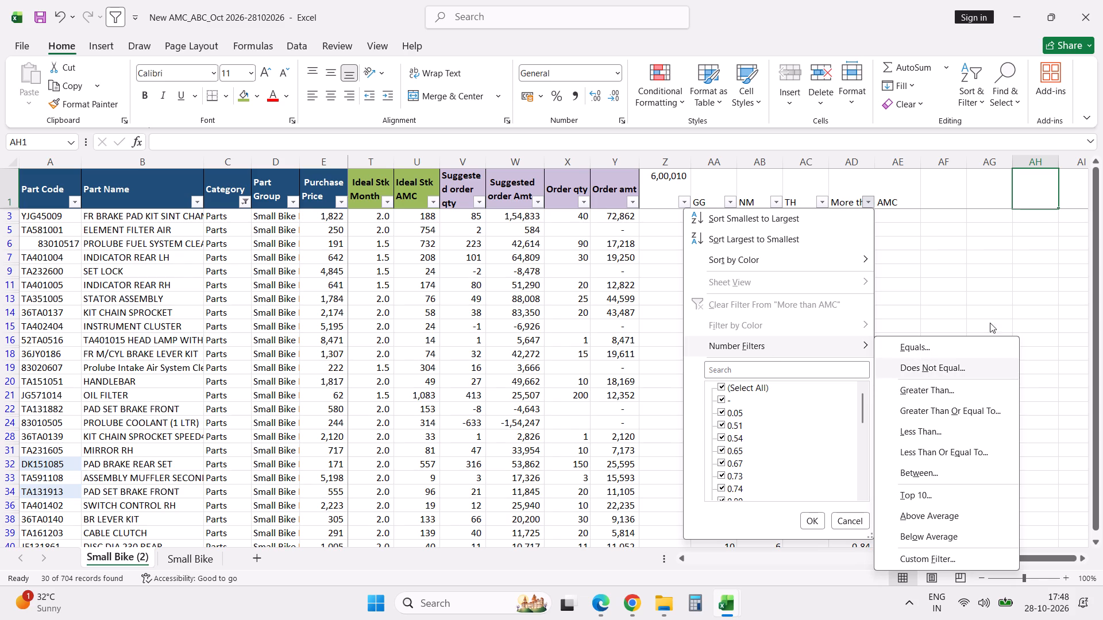
{"action": "triple_click", "coordinate": [862, 487]}
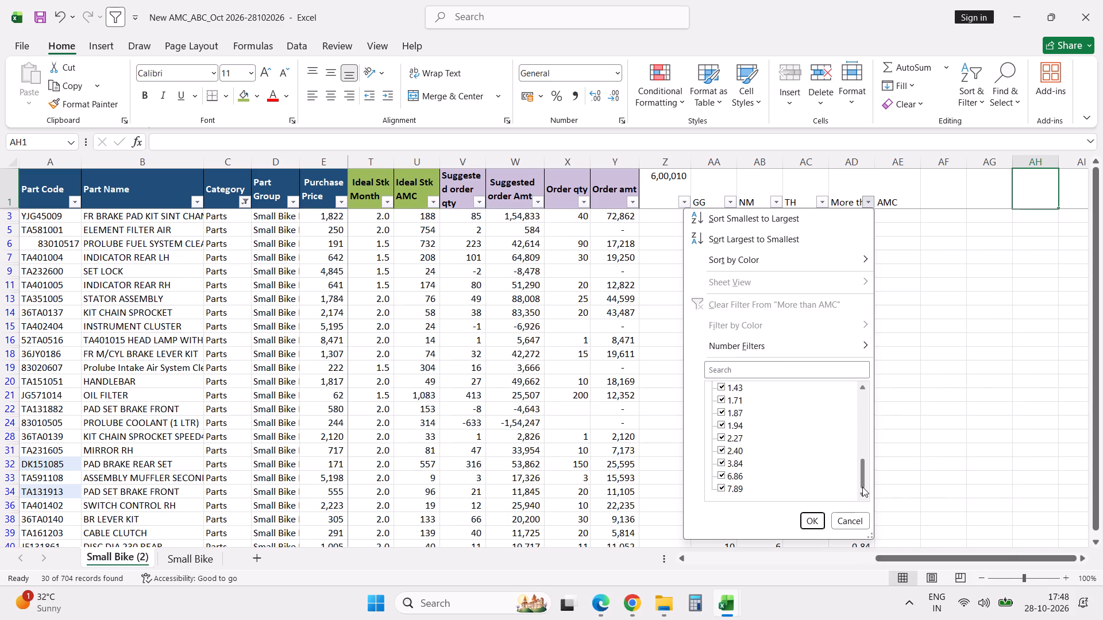
{"action": "triple_click", "coordinate": [862, 487]}
{"action": "double_click", "coordinate": [861, 401]}
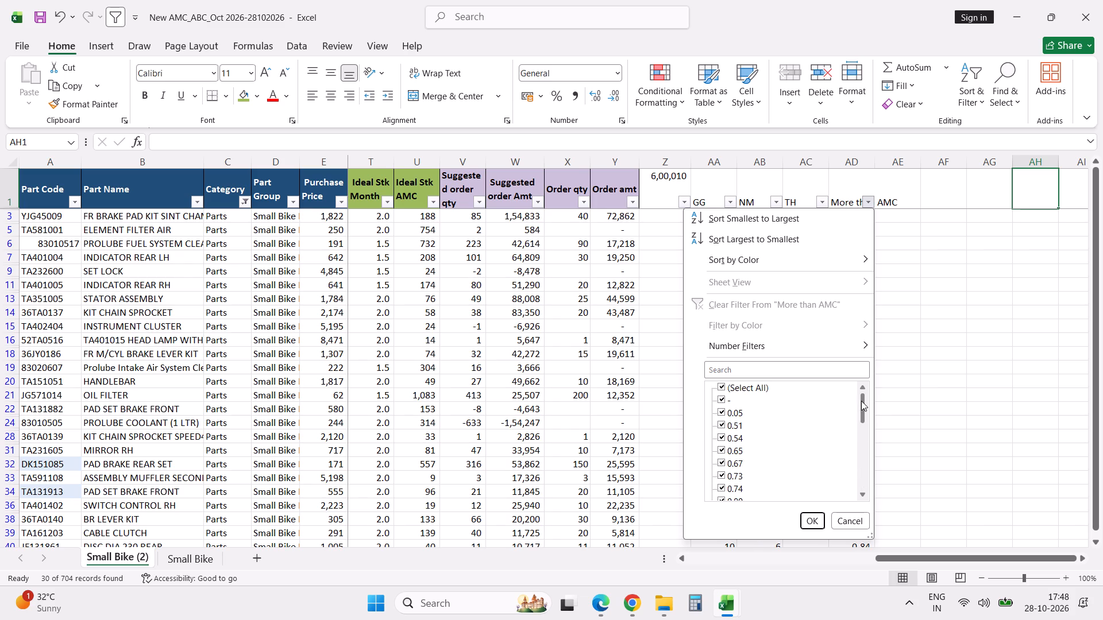
{"action": "left_click", "coordinate": [755, 388]}
{"action": "left_click_drag", "start_coordinate": [865, 406], "coordinate": [865, 460]}
{"action": "left_click", "coordinate": [863, 460]}
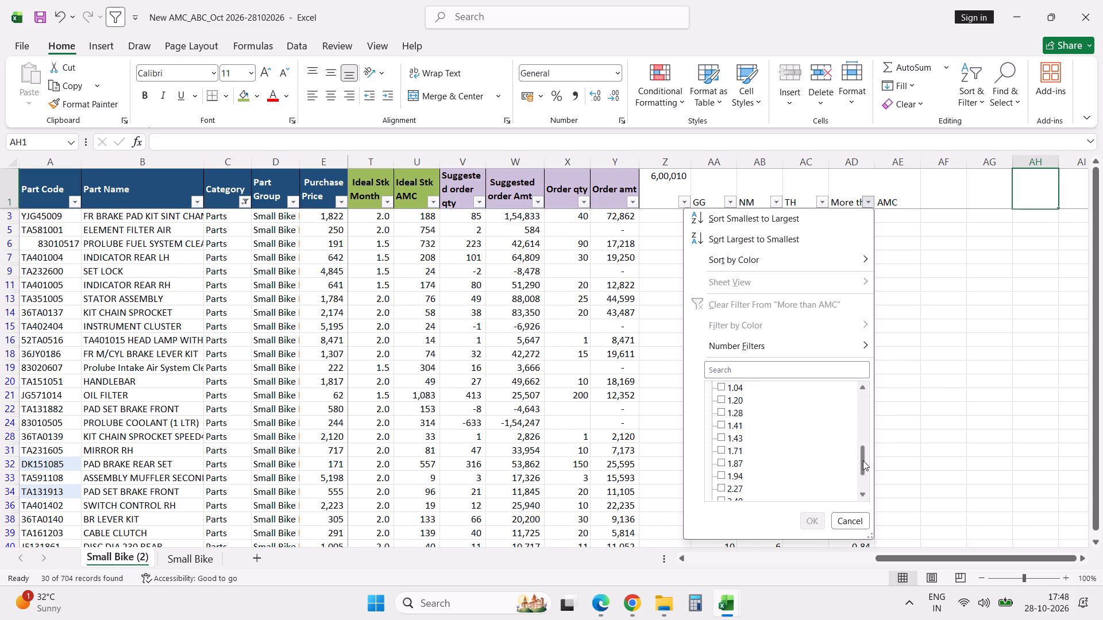
{"action": "left_click_drag", "start_coordinate": [863, 460], "coordinate": [863, 481]}
{"action": "left_click", "coordinate": [722, 489]}
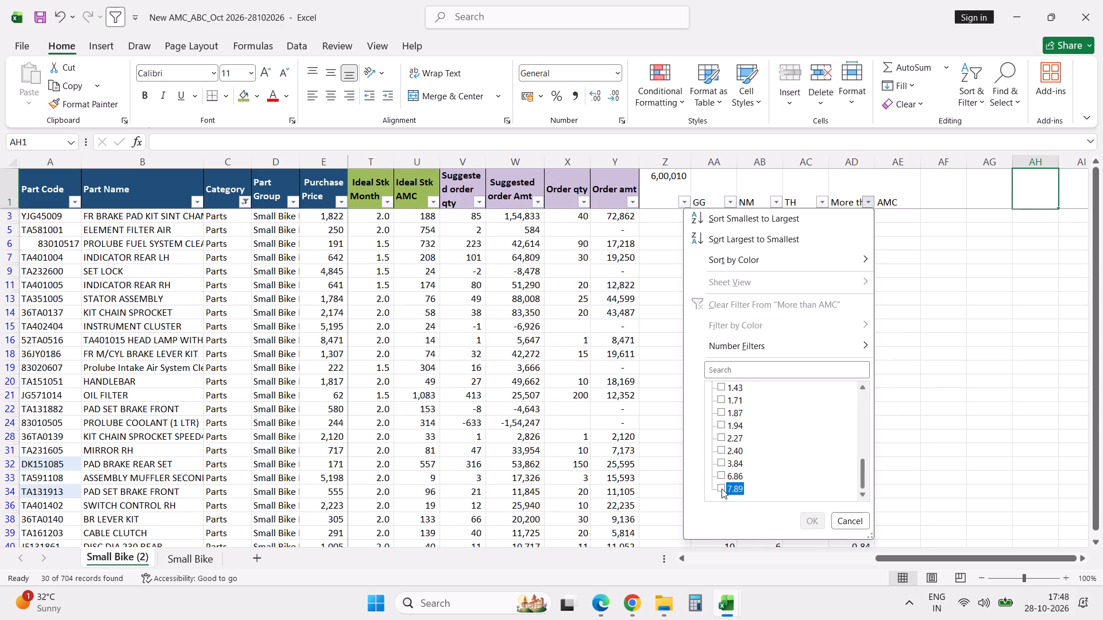
{"action": "key", "text": "Up"}
{"action": "key", "text": "space"}
{"action": "key", "text": "Up"}
{"action": "key", "text": "space"}
{"action": "key", "text": "Up"}
{"action": "key", "text": "space"}
{"action": "key", "text": "Up"}
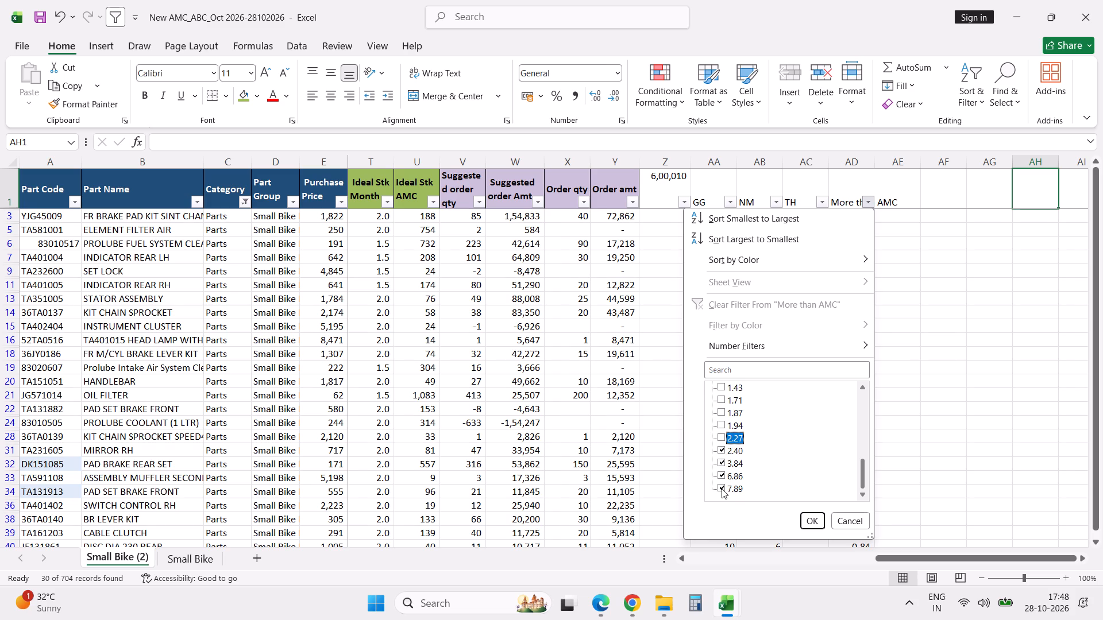
{"action": "key", "text": "space"}
{"action": "key", "text": "Up"}
{"action": "key", "text": "space"}
{"action": "key", "text": "Up"}
{"action": "key", "text": "space"}
{"action": "key", "text": "Up"}
{"action": "key", "text": "space"}
{"action": "key", "text": "Up"}
{"action": "key", "text": "space"}
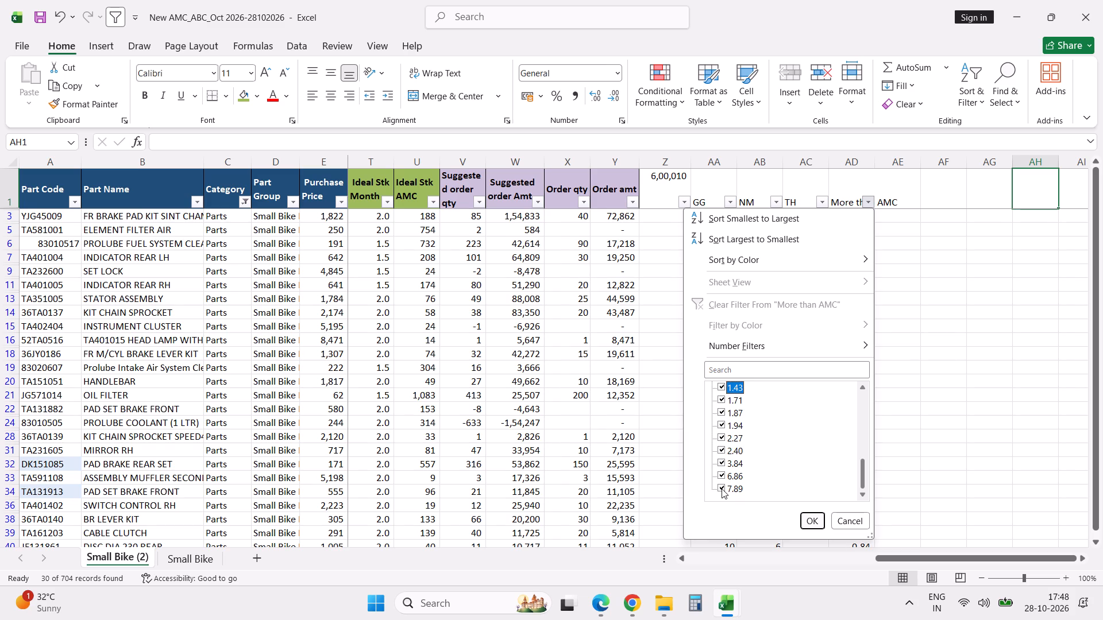
{"action": "key", "text": "Up"}
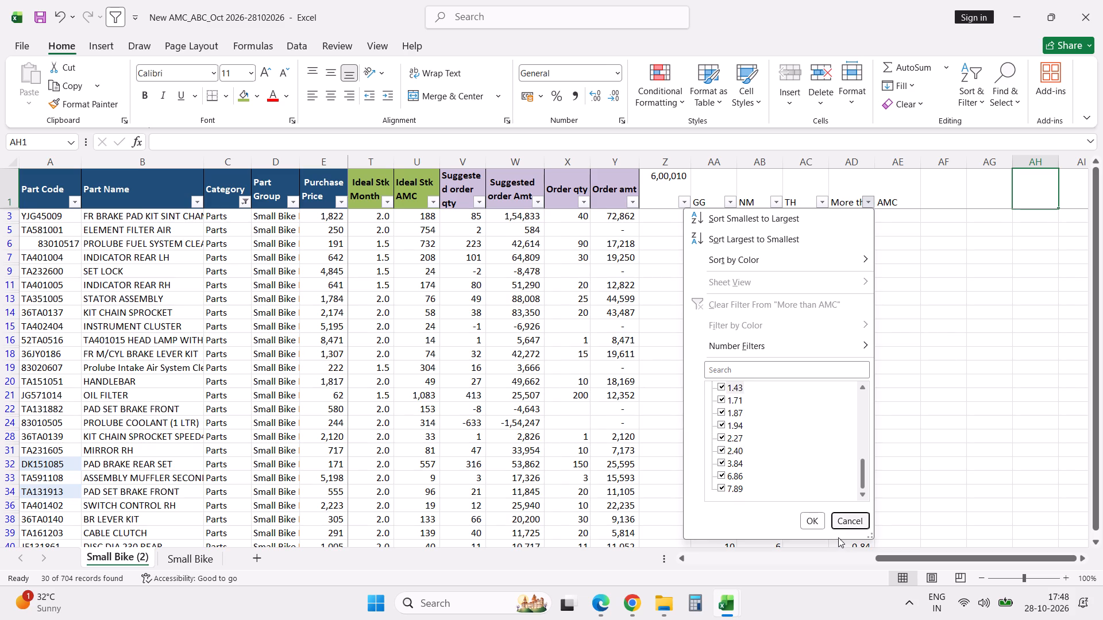
{"action": "left_click", "coordinate": [817, 523]}
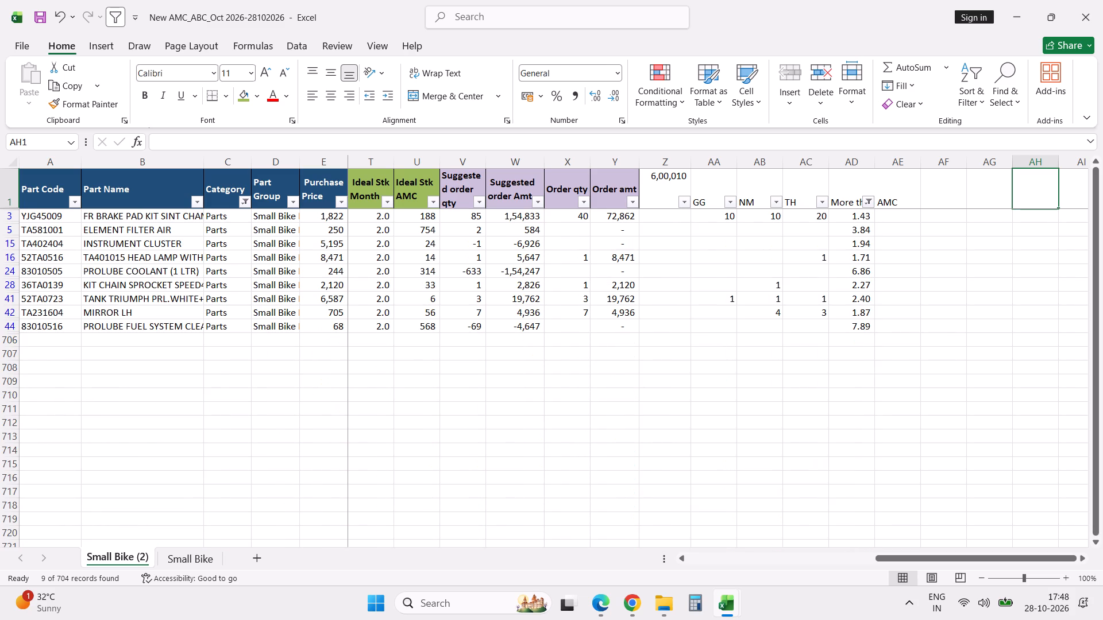
Examine the Goregaon, Navi Mumbai and Thane stock against the AMC columns for the ELEMENT FILTER AIR row.
{"action": "scroll", "coordinate": [598, 450], "scroll_direction": "up", "scroll_amount": 4}
{"action": "left_click", "coordinate": [376, 231]}
{"action": "key", "text": "Left"}
{"action": "key", "text": "Left"}
{"action": "key", "text": "Left"}
{"action": "key", "text": "Left"}
{"action": "key", "text": "Left"}
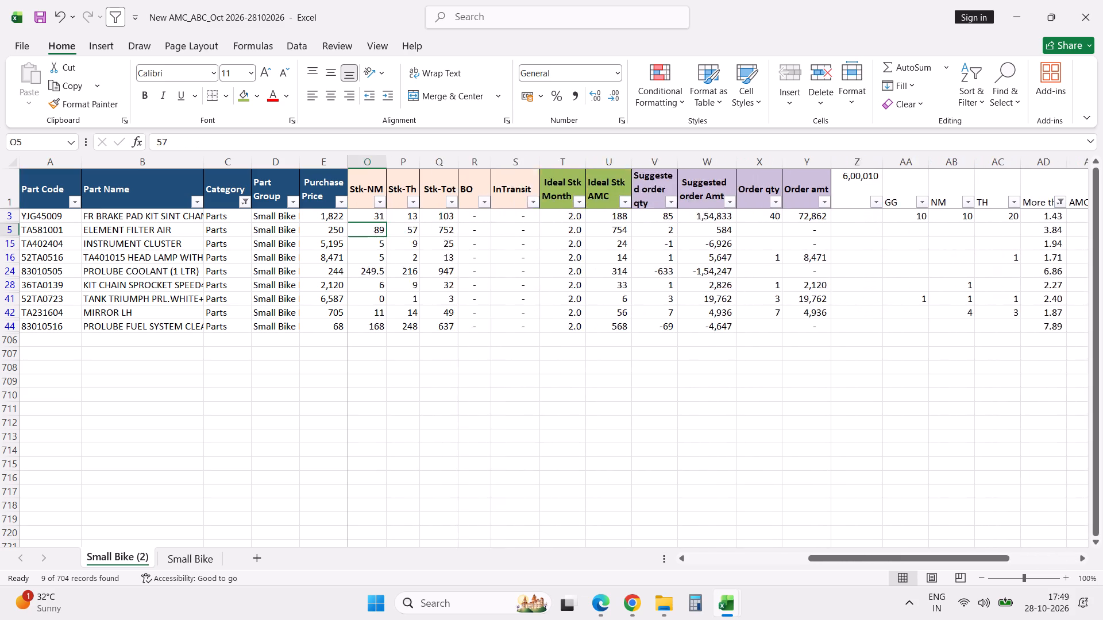
{"action": "key", "text": "Left"}
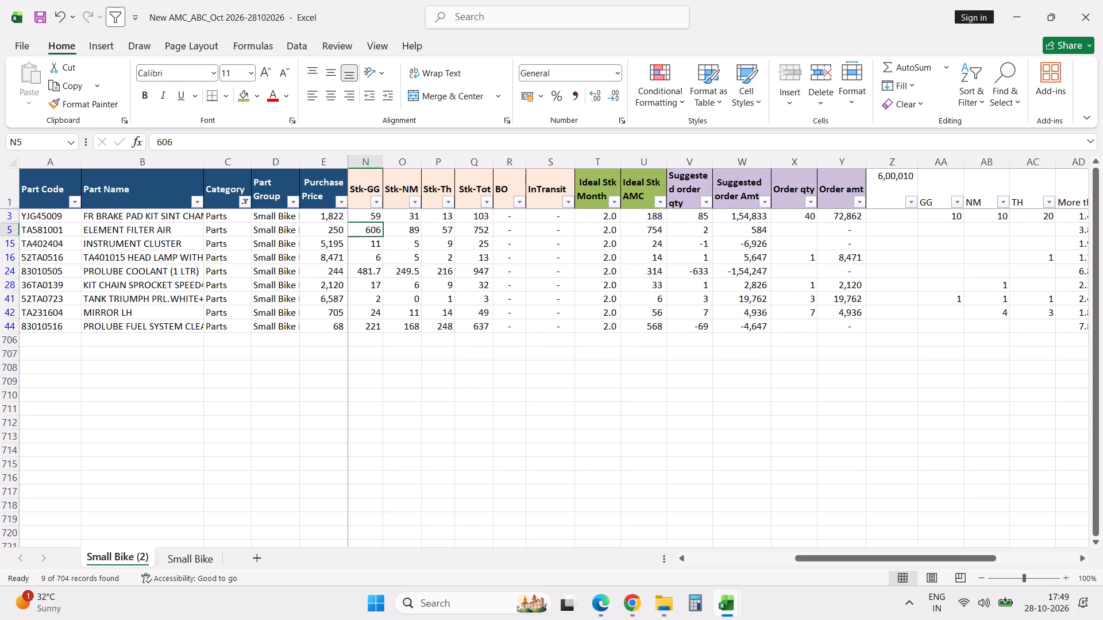
{"action": "key", "text": "Left"}
{"action": "key", "text": "Left"}
{"action": "key", "text": "Left"}
{"action": "key", "text": "Left"}
{"action": "key", "text": "Left"}
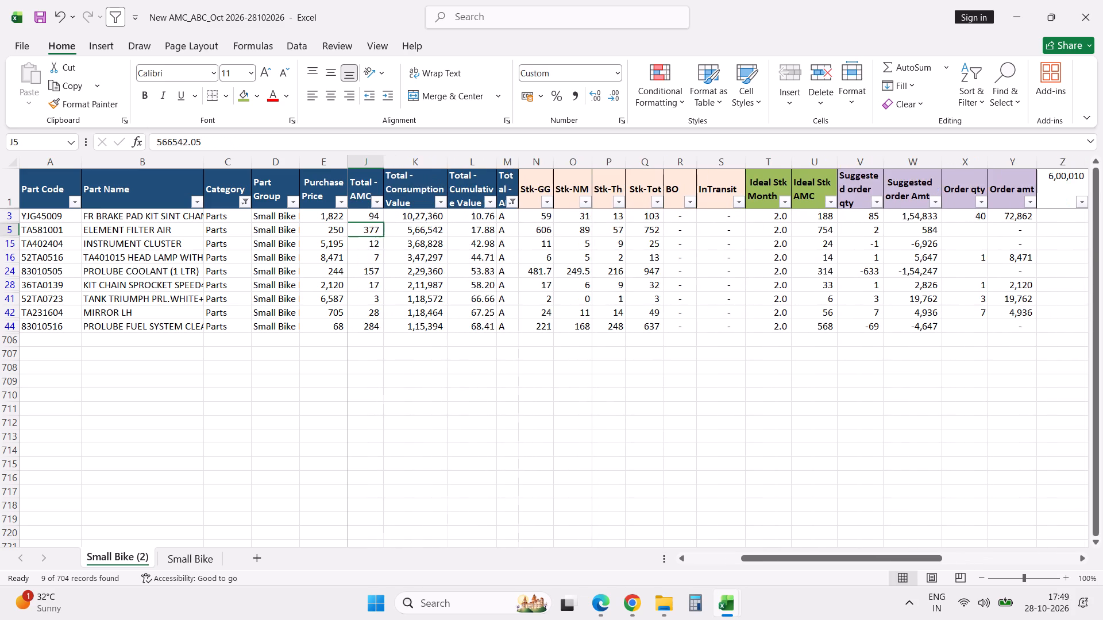
{"action": "key", "text": "Left"}
{"action": "key", "text": "Right"}
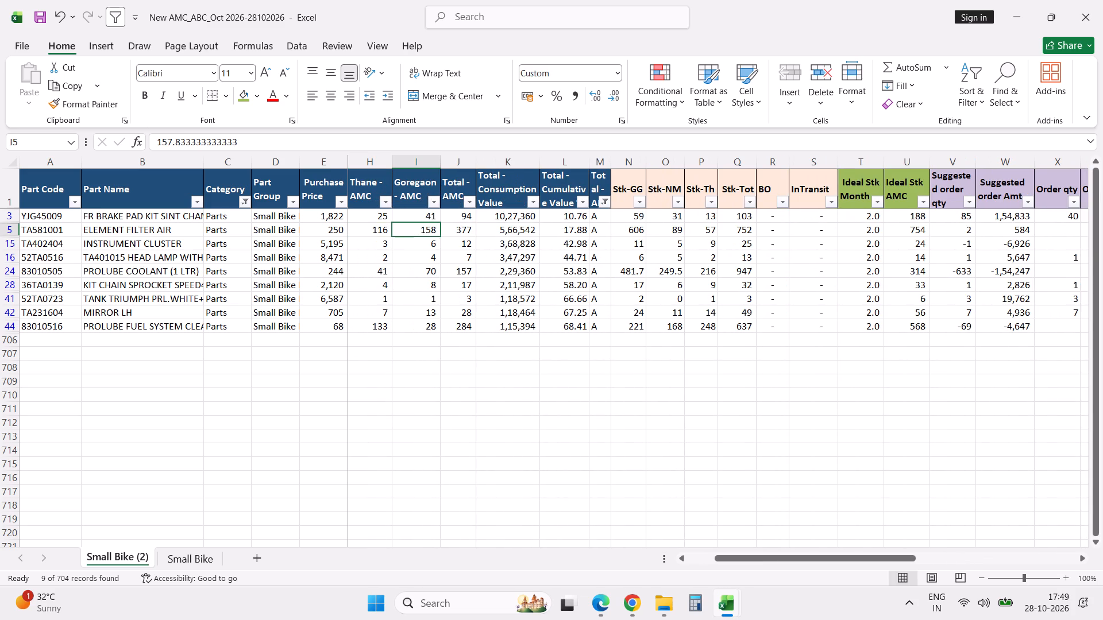
{"action": "key", "text": "Right"}
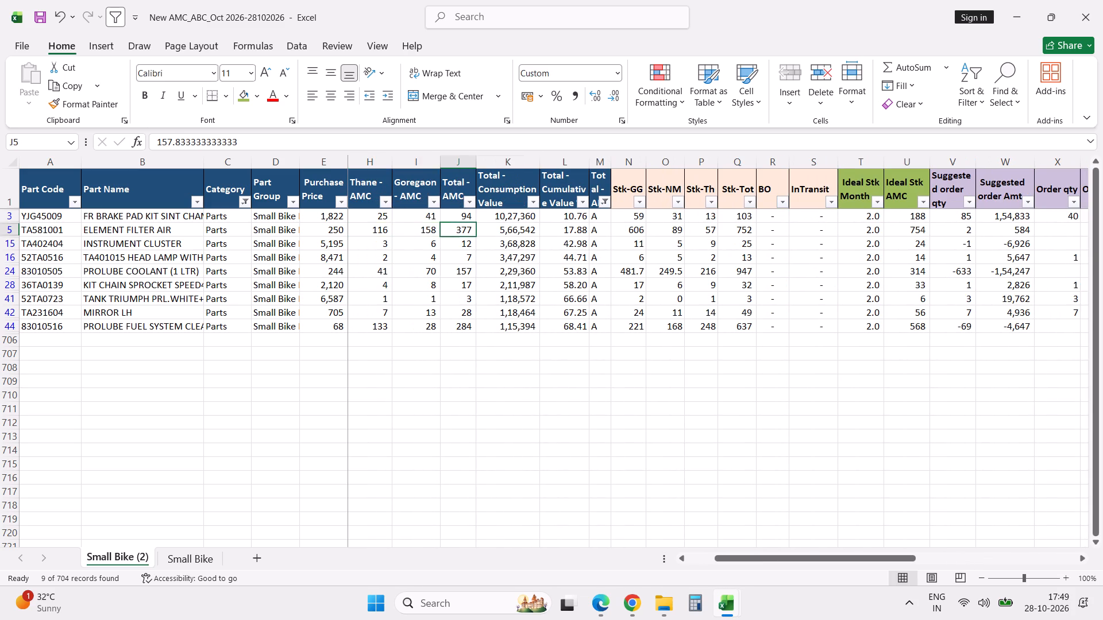
{"action": "key", "text": "Right"}
{"action": "key", "text": "Right"}
{"action": "key", "text": "Right"}
{"action": "key", "text": "Right"}
{"action": "key", "text": "Right"}
{"action": "key", "text": "Right"}
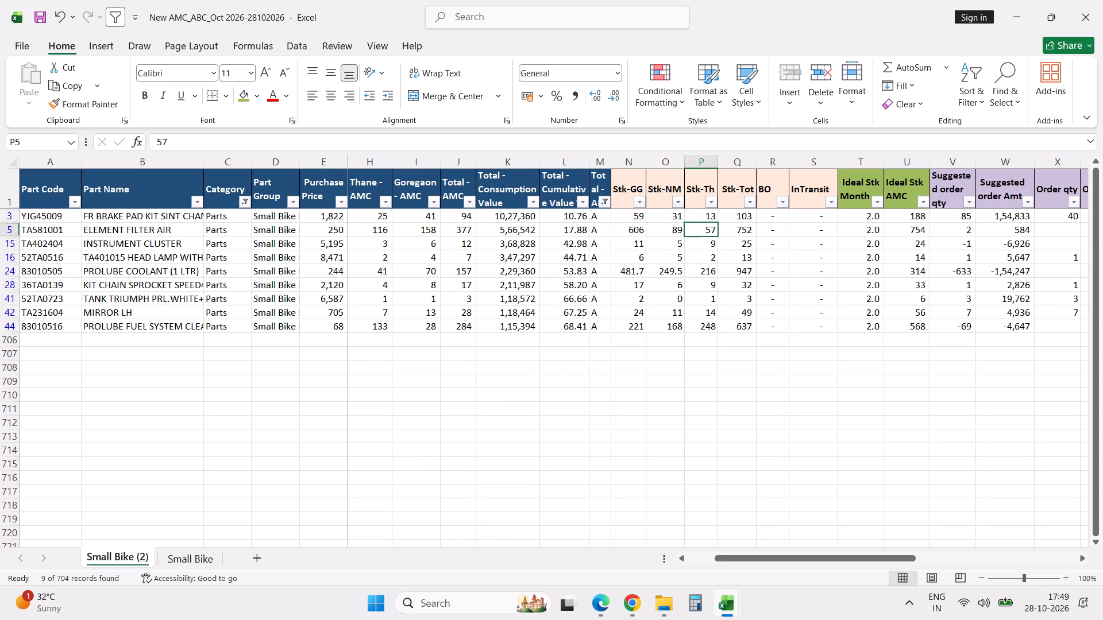
Examine the INSTRUMENT CLUSTER row from its Thane stock across the ideal stock, suggested order and More than AMC columns.
{"action": "key", "text": "Down"}
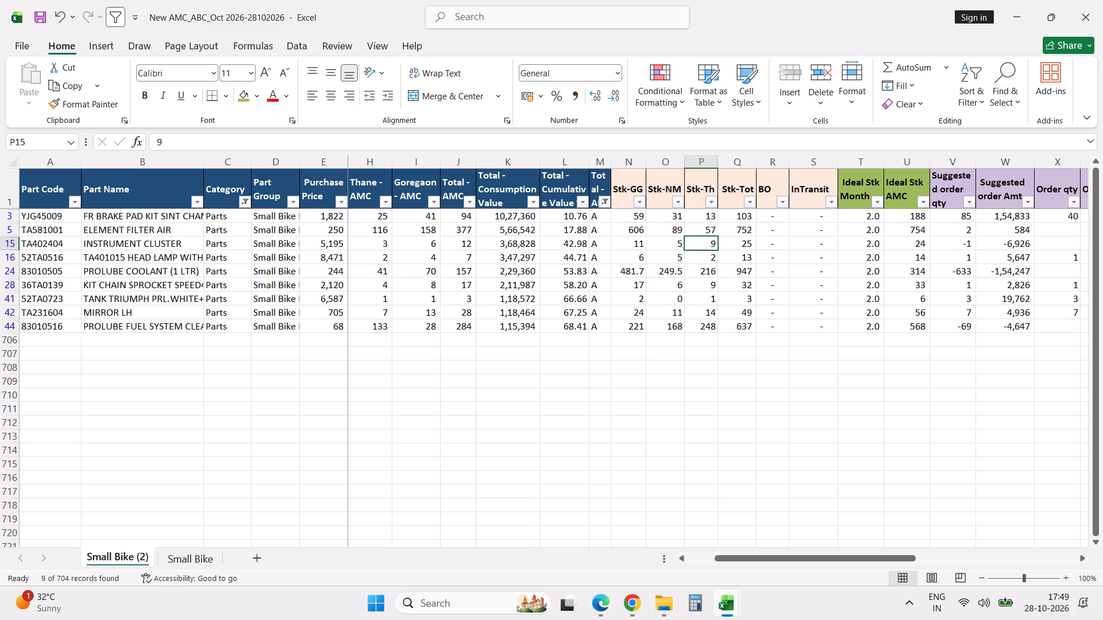
{"action": "key", "text": "Right"}
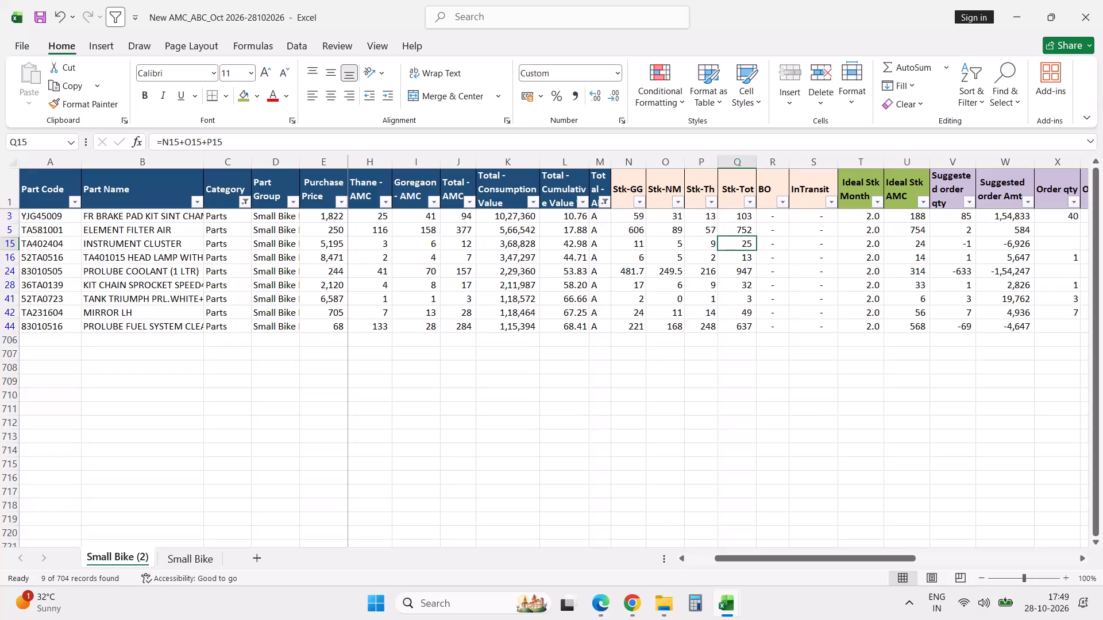
{"action": "key", "text": "Right"}
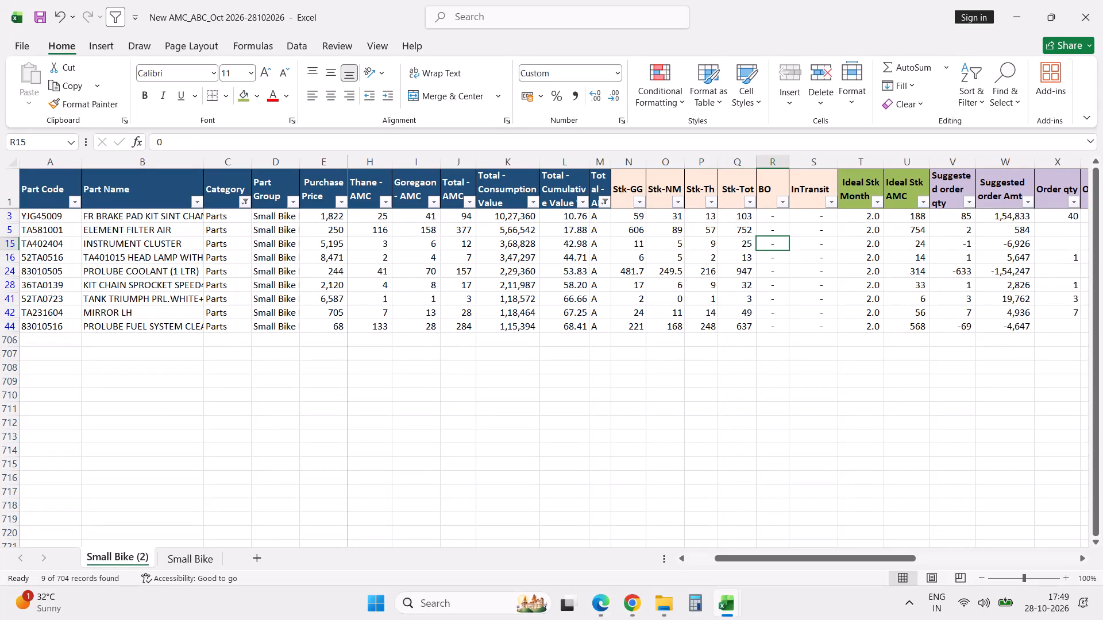
{"action": "key", "text": "Right"}
{"action": "key", "text": "Right"}
{"action": "key", "text": "Right"}
{"action": "key", "text": "Right"}
{"action": "key", "text": "Right"}
{"action": "key", "text": "Right"}
{"action": "key", "text": "Right"}
{"action": "key", "text": "Right"}
{"action": "key", "text": "Right"}
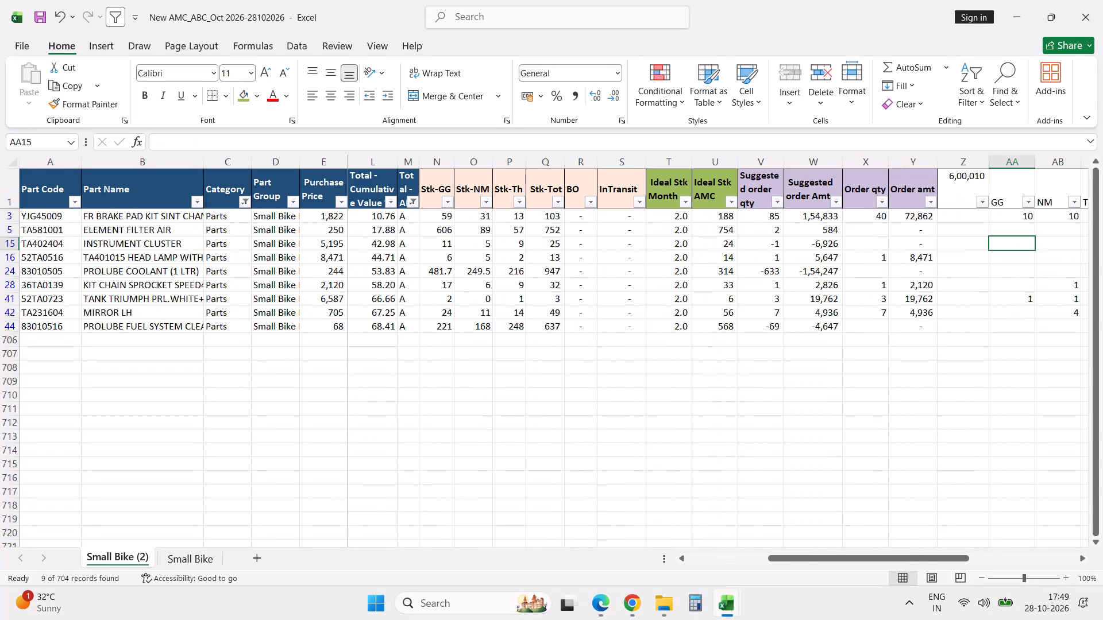
{"action": "key", "text": "Right"}
{"action": "key", "text": "Right"}
{"action": "key", "text": "Right"}
{"action": "key", "text": "Right"}
{"action": "key", "text": "Right"}
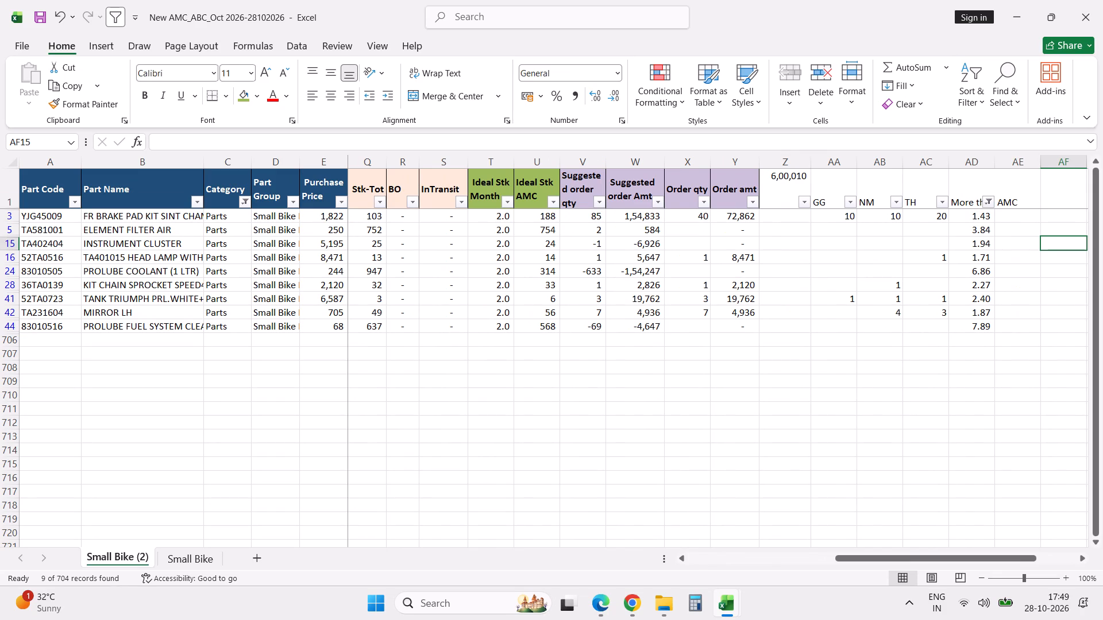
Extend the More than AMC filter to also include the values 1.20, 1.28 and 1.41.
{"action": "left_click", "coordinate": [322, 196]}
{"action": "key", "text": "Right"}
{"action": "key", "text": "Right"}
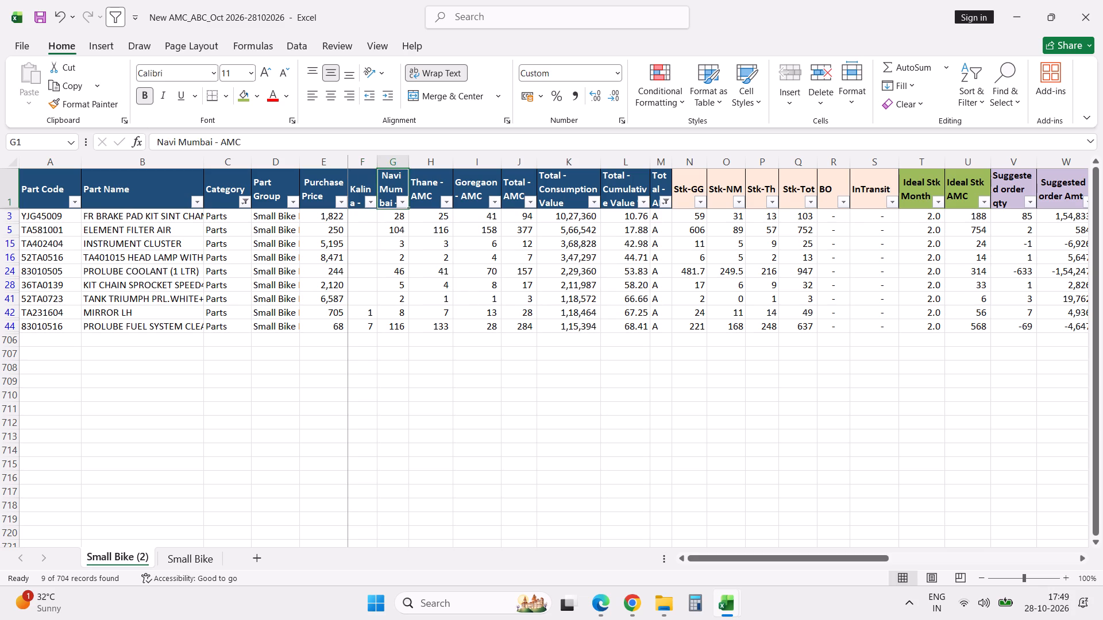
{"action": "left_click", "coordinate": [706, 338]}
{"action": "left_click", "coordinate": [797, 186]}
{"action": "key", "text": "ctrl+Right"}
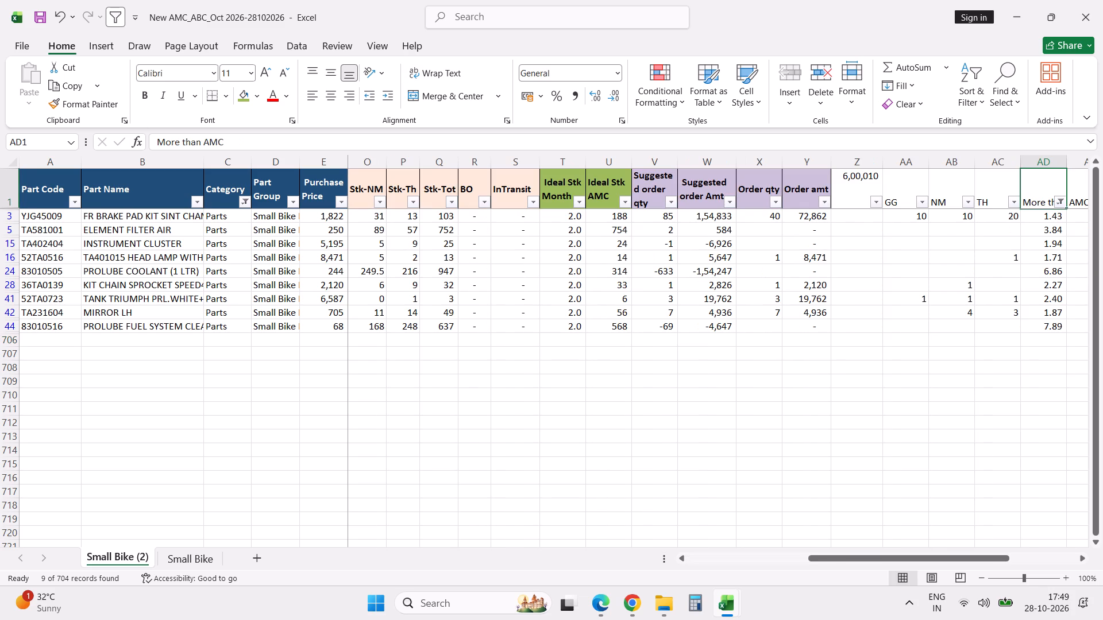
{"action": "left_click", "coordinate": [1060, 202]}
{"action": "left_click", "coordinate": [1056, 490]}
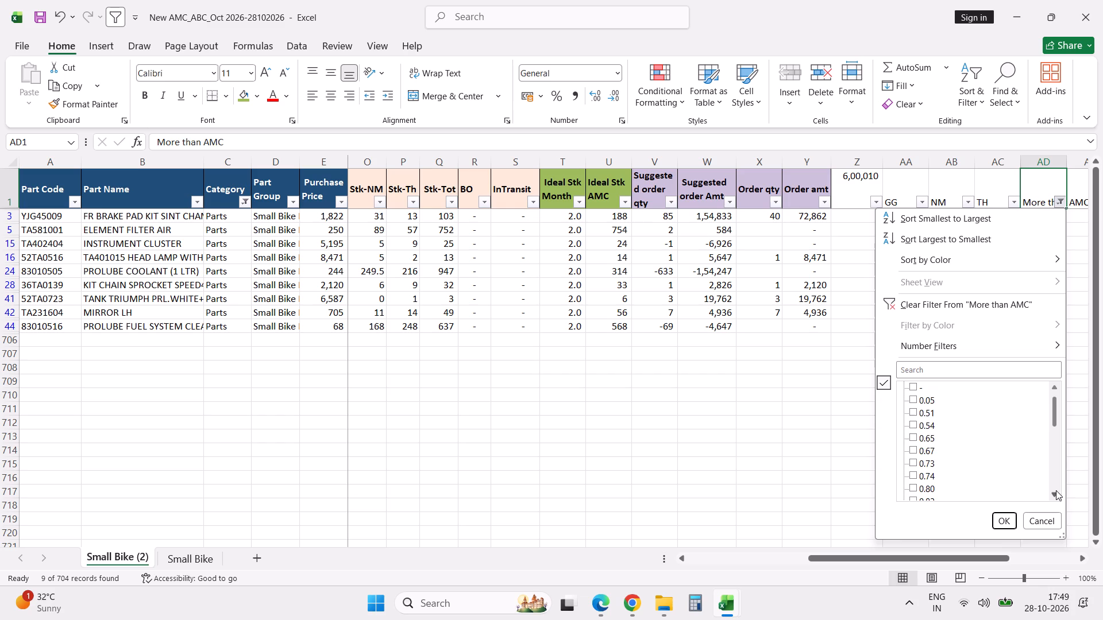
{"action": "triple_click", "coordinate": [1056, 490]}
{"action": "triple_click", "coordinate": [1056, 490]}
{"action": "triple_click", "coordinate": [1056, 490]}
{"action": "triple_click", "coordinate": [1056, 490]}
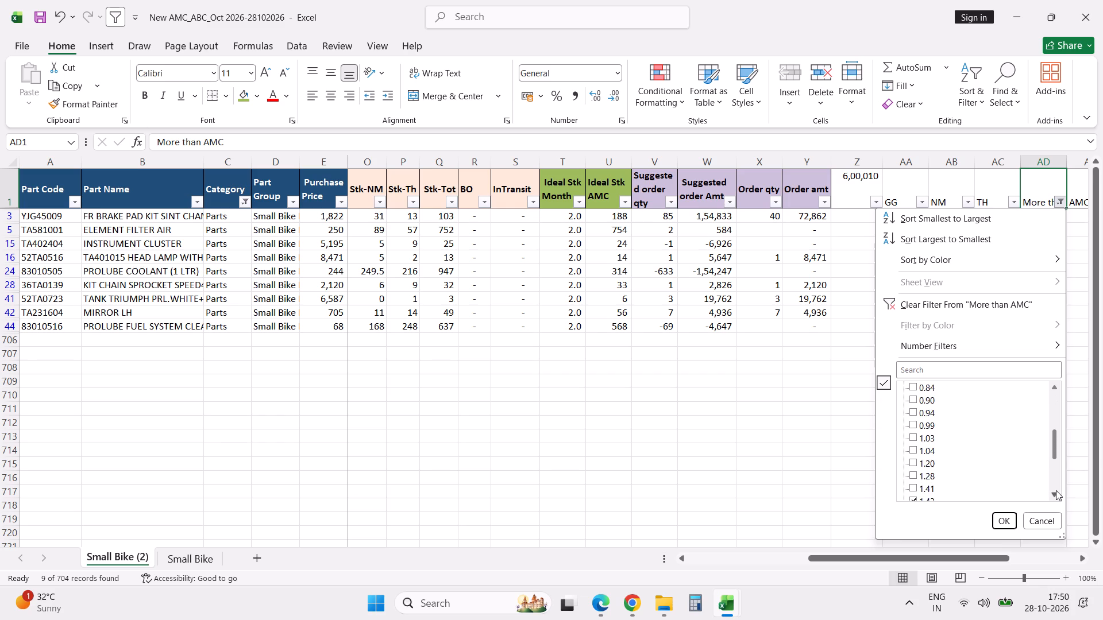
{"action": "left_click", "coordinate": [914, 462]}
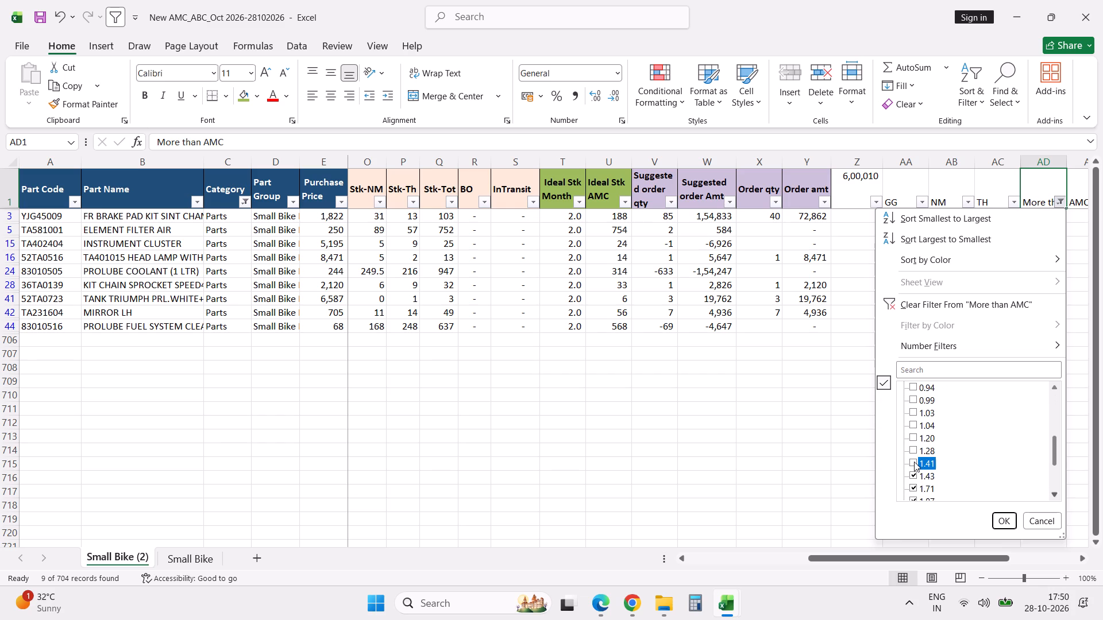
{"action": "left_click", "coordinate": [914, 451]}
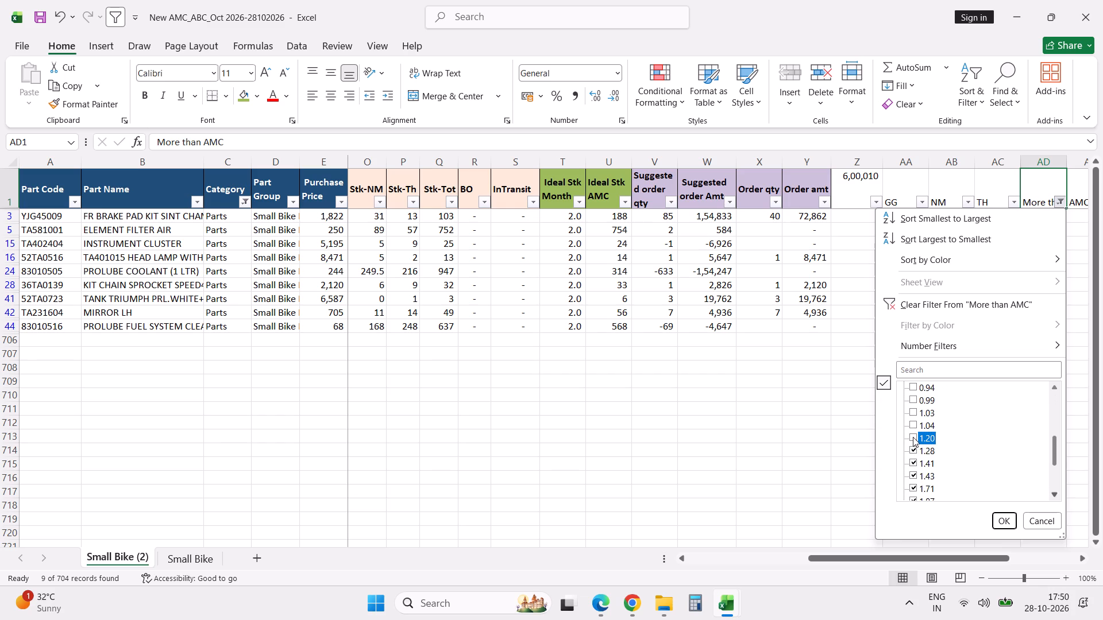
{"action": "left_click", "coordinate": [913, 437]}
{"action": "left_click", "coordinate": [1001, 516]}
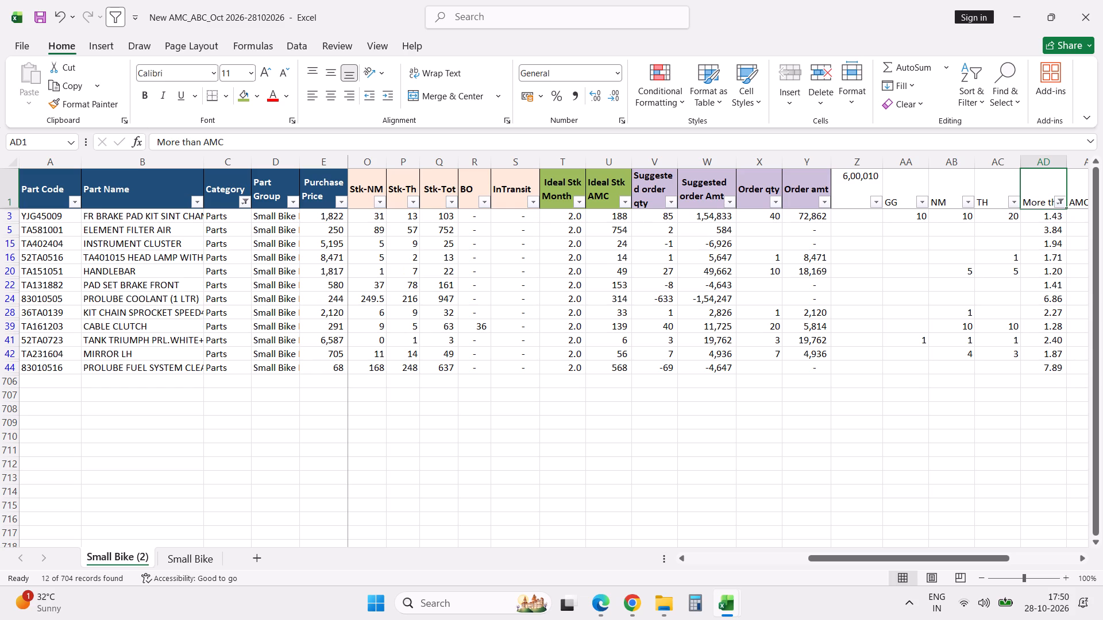
Examine the FR BRAKE PAD KIT row across the suggested order, branch stock, branch AMC and More than AMC columns.
{"action": "left_click", "coordinate": [644, 221]}
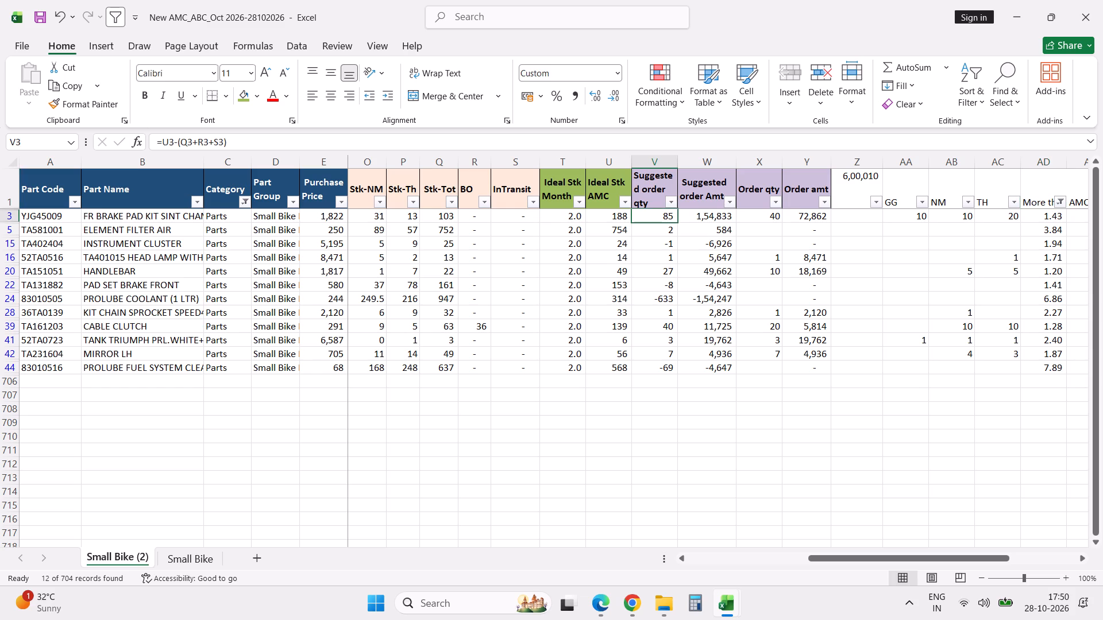
{"action": "key", "text": "Left"}
{"action": "key", "text": "Left"}
{"action": "key", "text": "Left"}
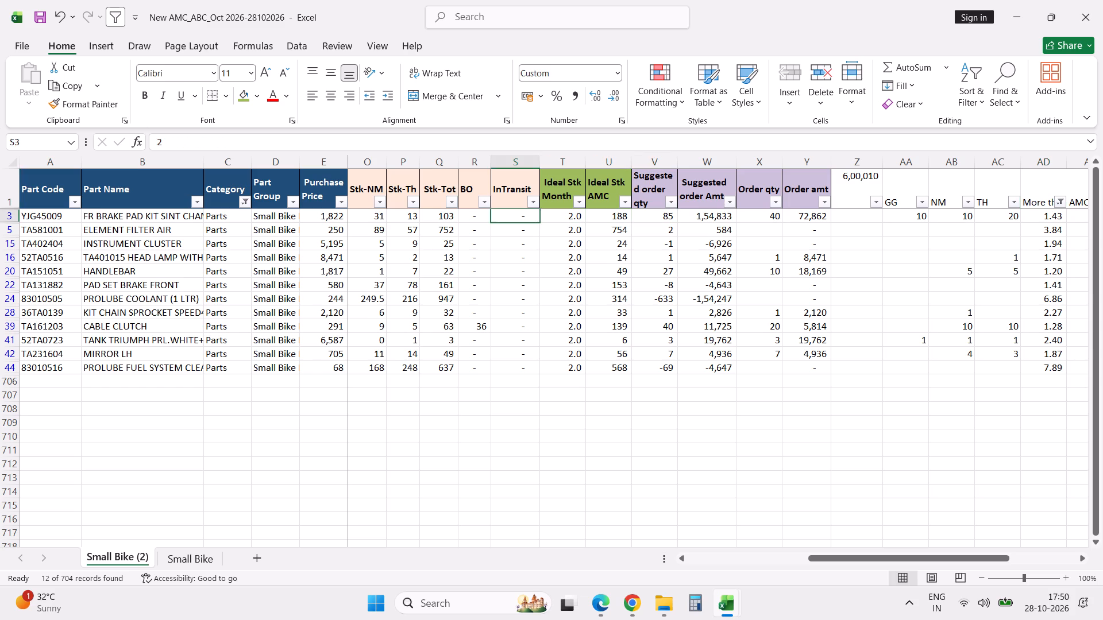
{"action": "key", "text": "Left"}
{"action": "key", "text": "Left"}
{"action": "key", "text": "Left"}
{"action": "key", "text": "Left"}
{"action": "key", "text": "Left"}
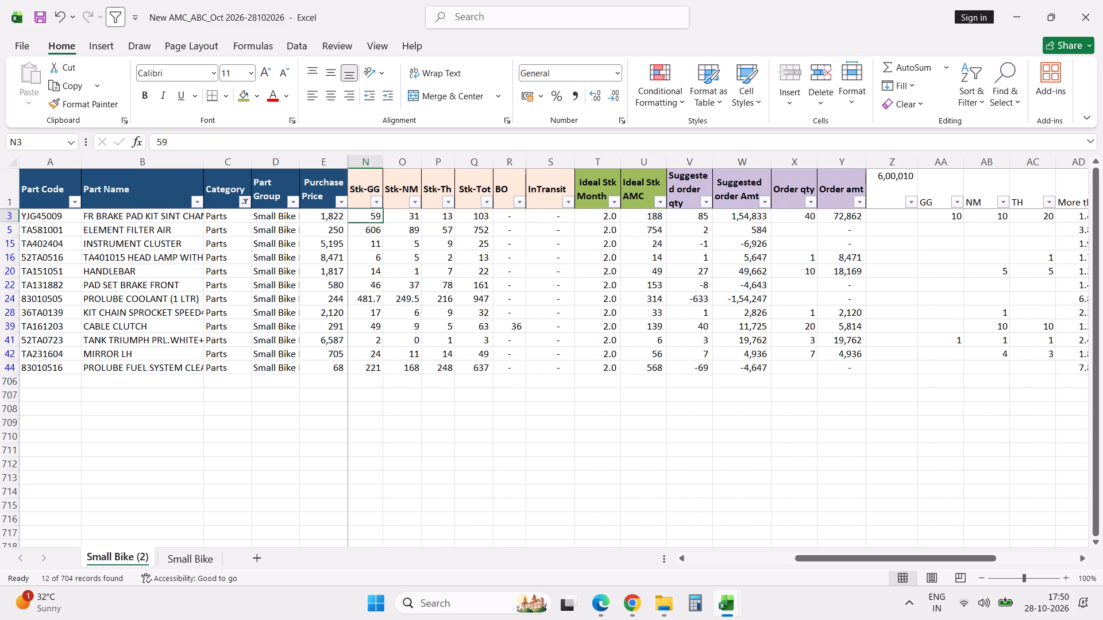
{"action": "key", "text": "Left"}
{"action": "key", "text": "Left"}
{"action": "key", "text": "Left"}
{"action": "key", "text": "Left"}
{"action": "key", "text": "Left"}
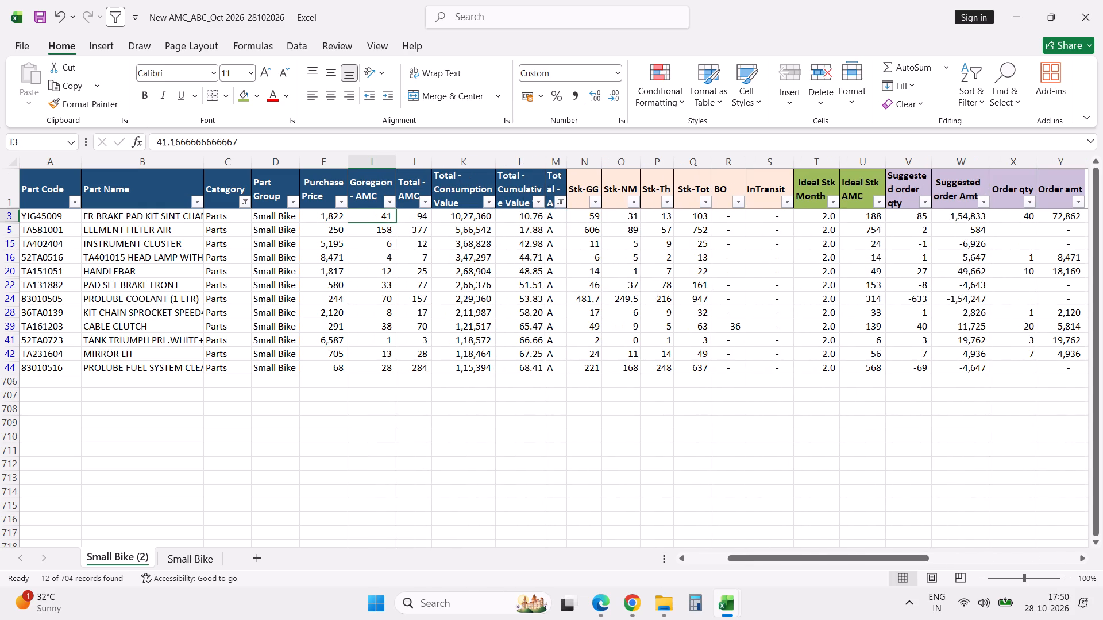
{"action": "key", "text": "Left"}
{"action": "key", "text": "Left"}
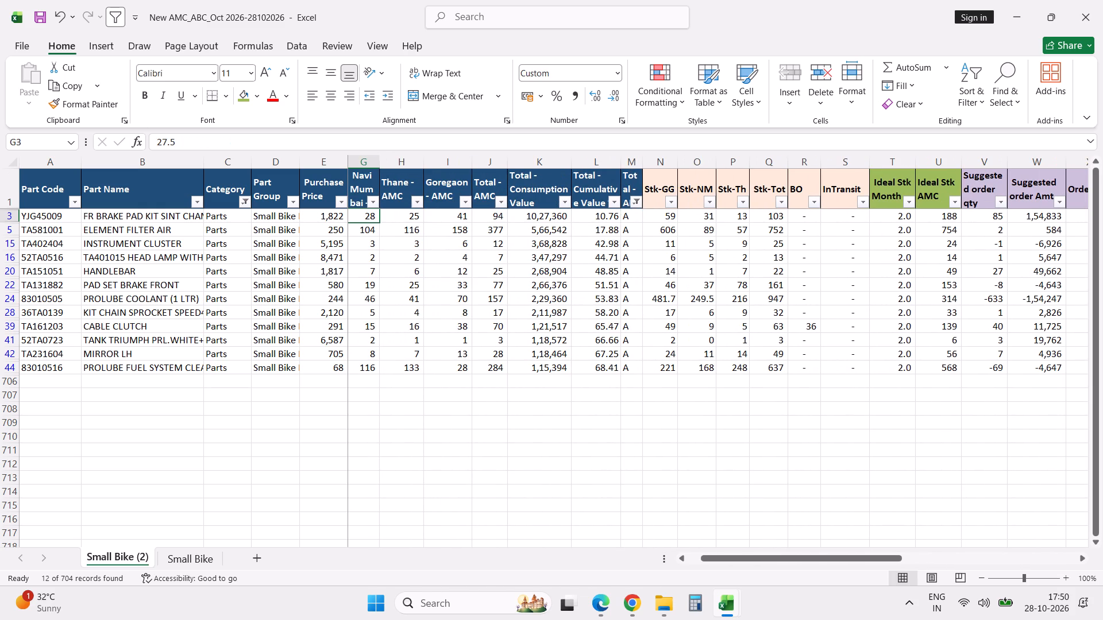
{"action": "key", "text": "Left"}
{"action": "key", "text": "Right"}
{"action": "key", "text": "Right"}
{"action": "key", "text": "Right"}
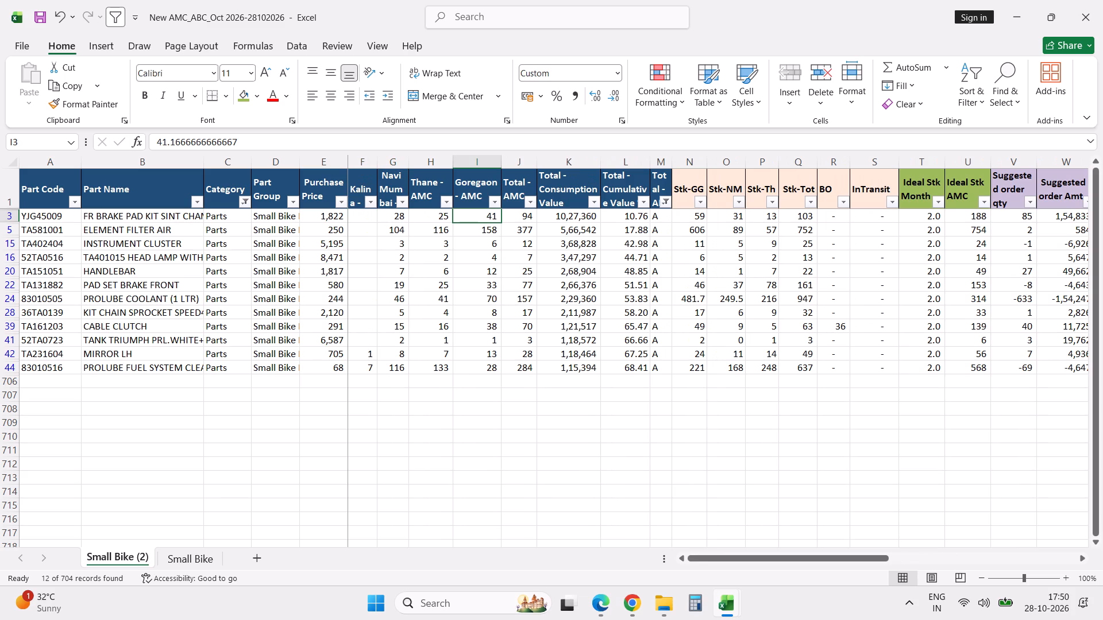
{"action": "key", "text": "Right"}
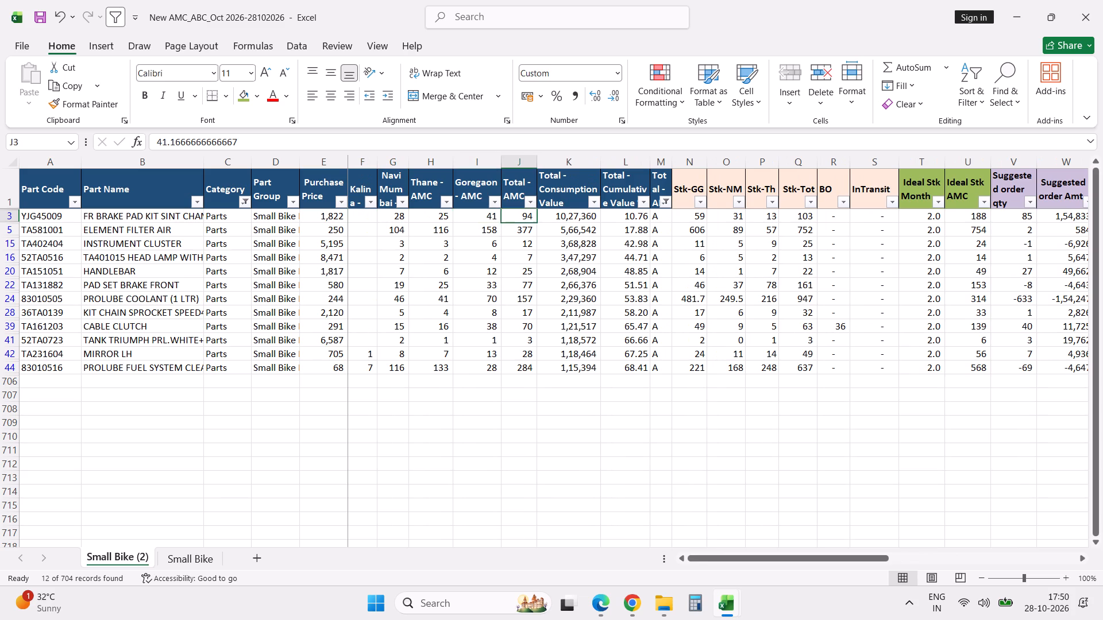
{"action": "key", "text": "Right"}
{"action": "key", "text": "Right"}
{"action": "key", "text": "Right"}
{"action": "key", "text": "Right"}
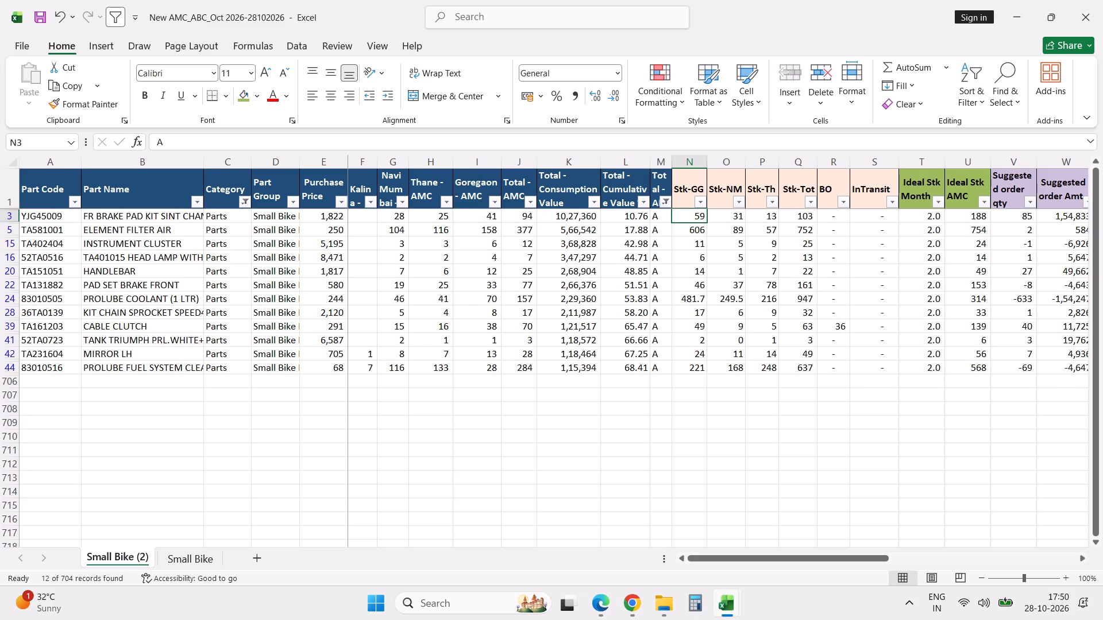
{"action": "key", "text": "Up"}
{"action": "key", "text": "Down"}
{"action": "key", "text": "Right"}
{"action": "key", "text": "Right"}
{"action": "key", "text": "Right"}
{"action": "key", "text": "Right"}
{"action": "key", "text": "Right"}
{"action": "key", "text": "Right"}
{"action": "key", "text": "Right"}
{"action": "key", "text": "Right"}
{"action": "key", "text": "Right"}
{"action": "key", "text": "Right"}
{"action": "key", "text": "Right"}
{"action": "key", "text": "Right"}
{"action": "key", "text": "Right"}
{"action": "key", "text": "Right"}
{"action": "key", "text": "Right"}
{"action": "key", "text": "Right"}
{"action": "key", "text": "Right"}
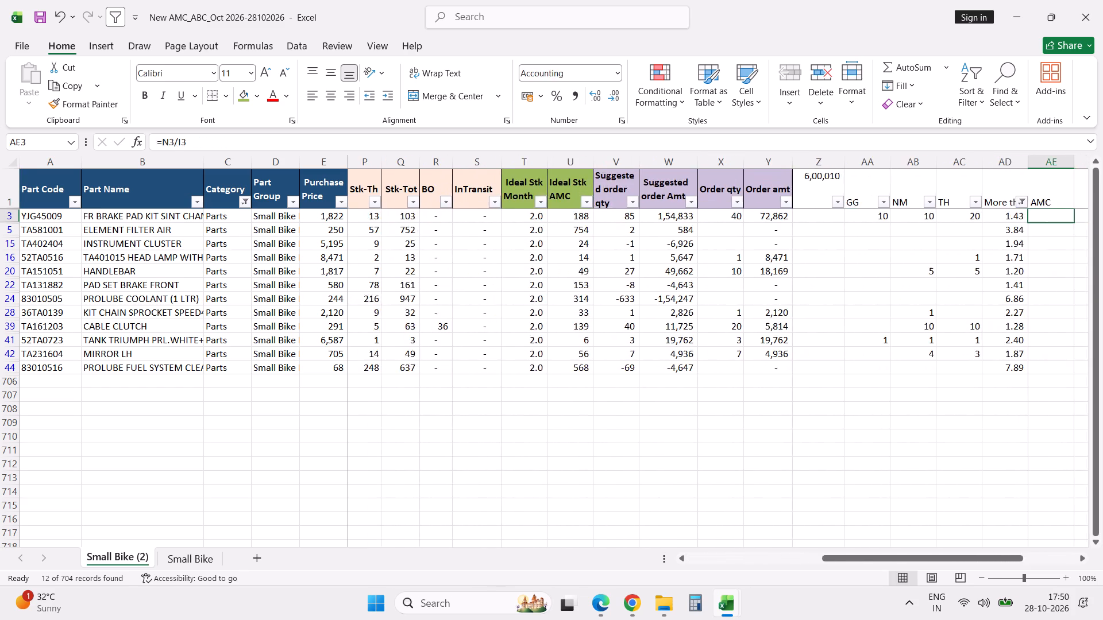
{"action": "key", "text": "Right"}
{"action": "key", "text": "Right"}
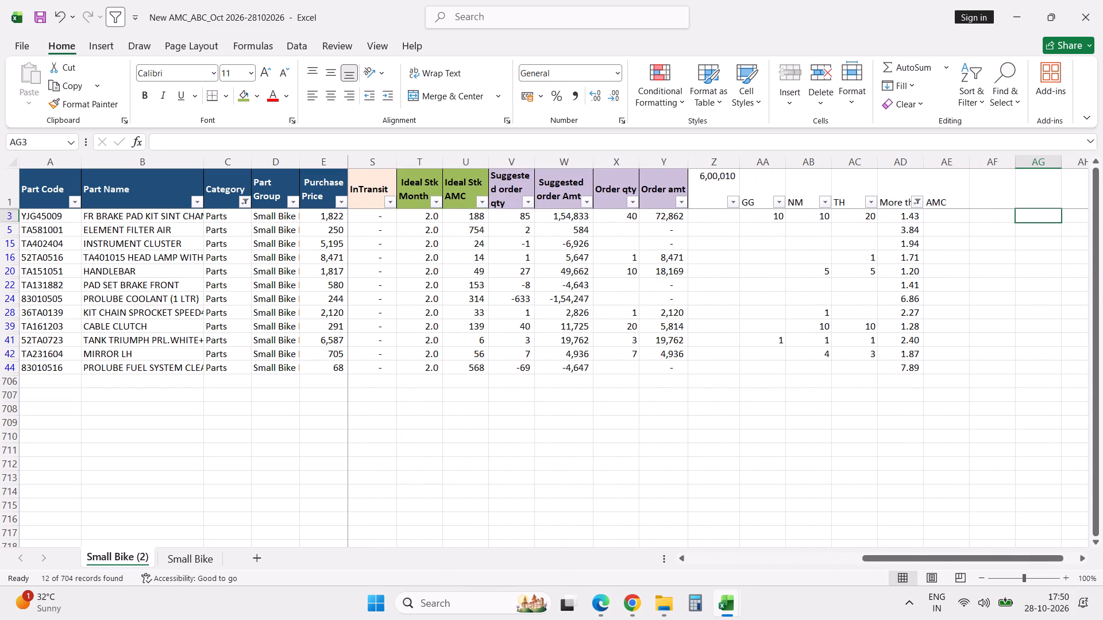
Reset the More than AMC filter to show all values.
{"action": "left_click", "coordinate": [917, 200]}
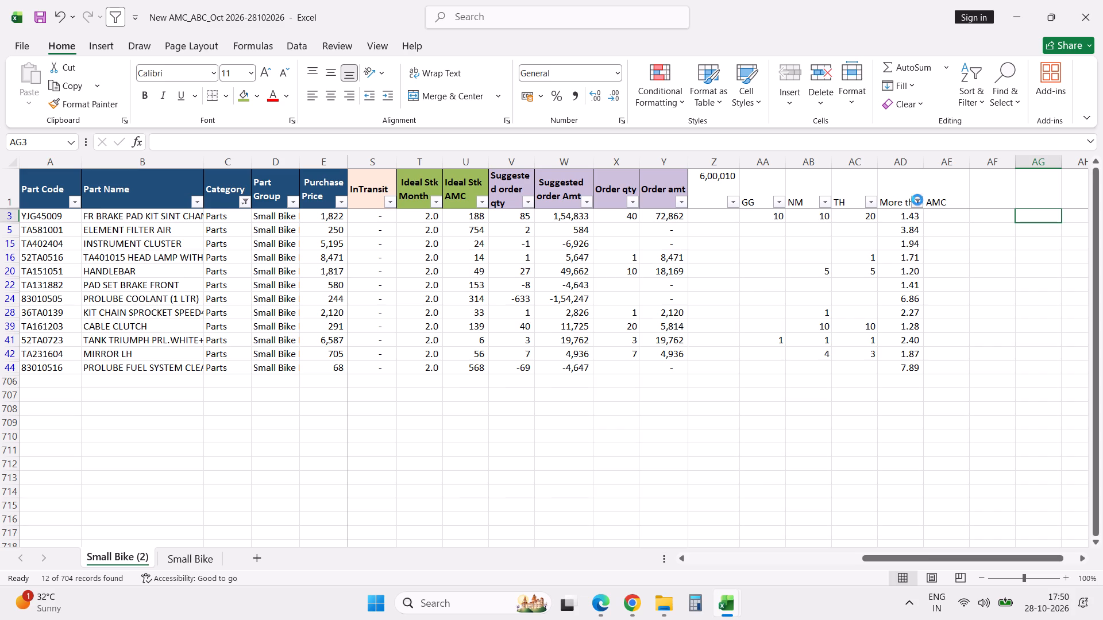
{"action": "left_click", "coordinate": [800, 386]}
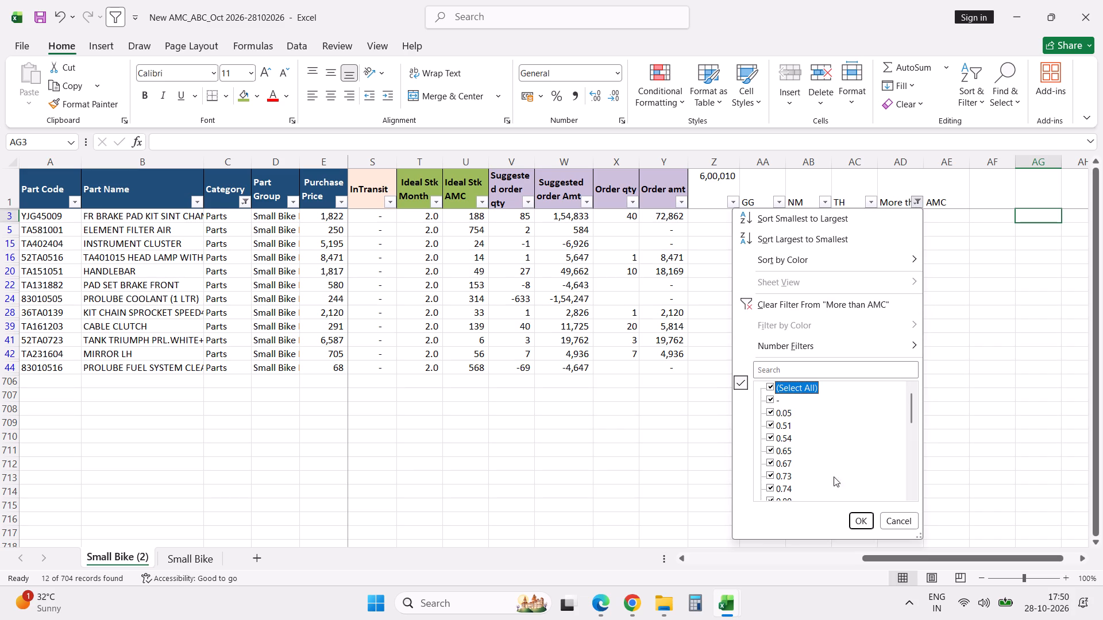
{"action": "left_click", "coordinate": [859, 524]}
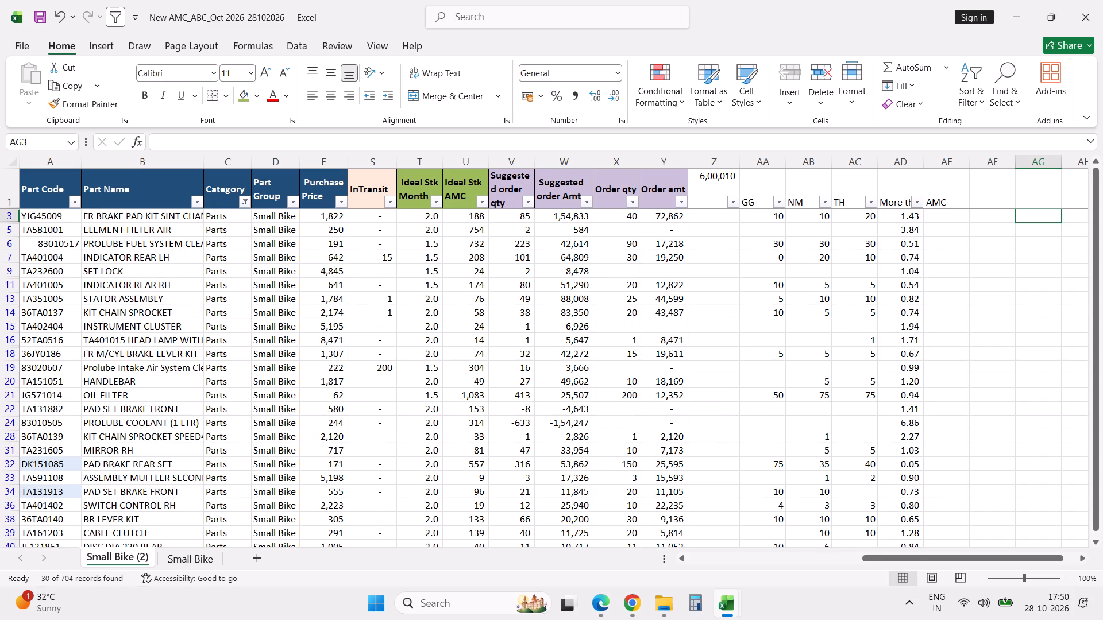
Filter the Total - ABC column to show only class B parts instead of class A.
{"action": "left_click", "coordinate": [271, 195]}
{"action": "key", "text": "Right"}
{"action": "key", "text": "Right"}
{"action": "key", "text": "Right"}
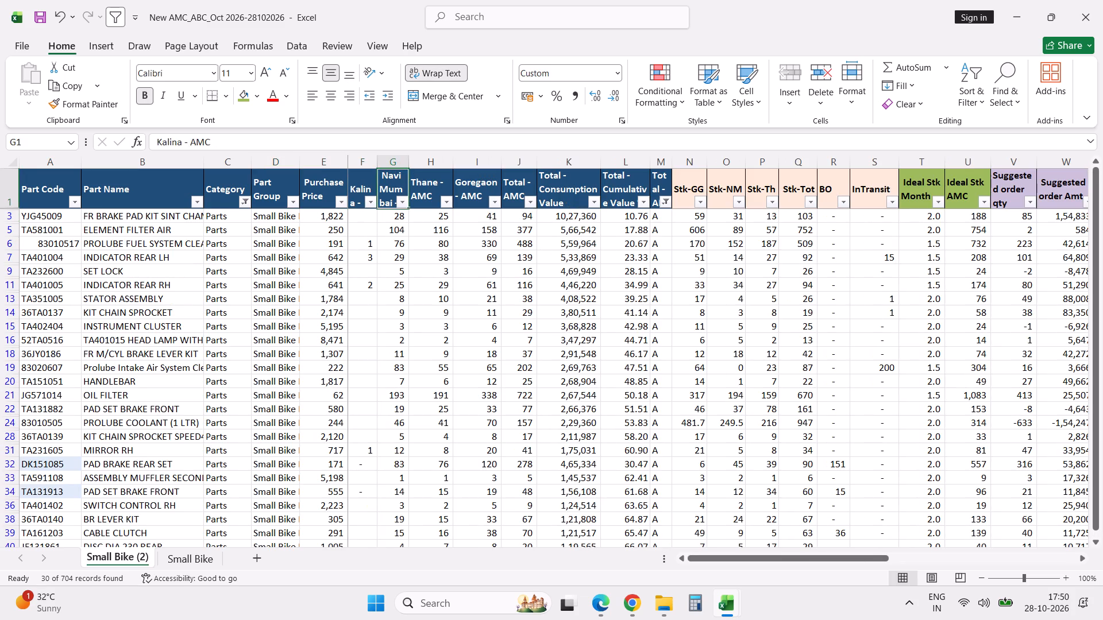
{"action": "left_click", "coordinate": [667, 203]}
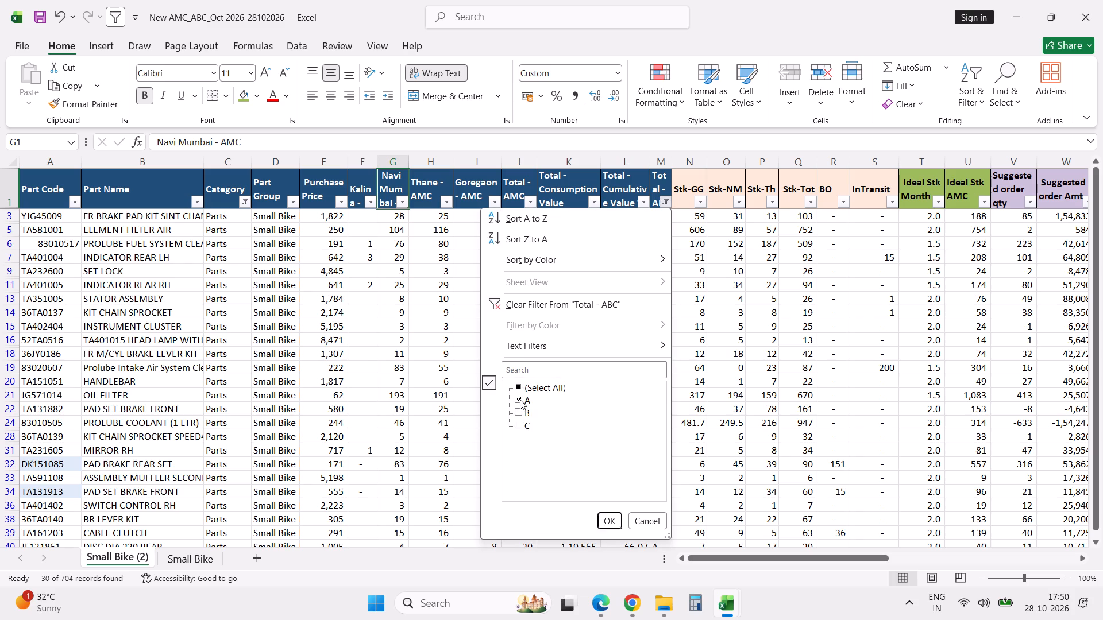
{"action": "left_click", "coordinate": [520, 400]}
{"action": "left_click", "coordinate": [518, 413]}
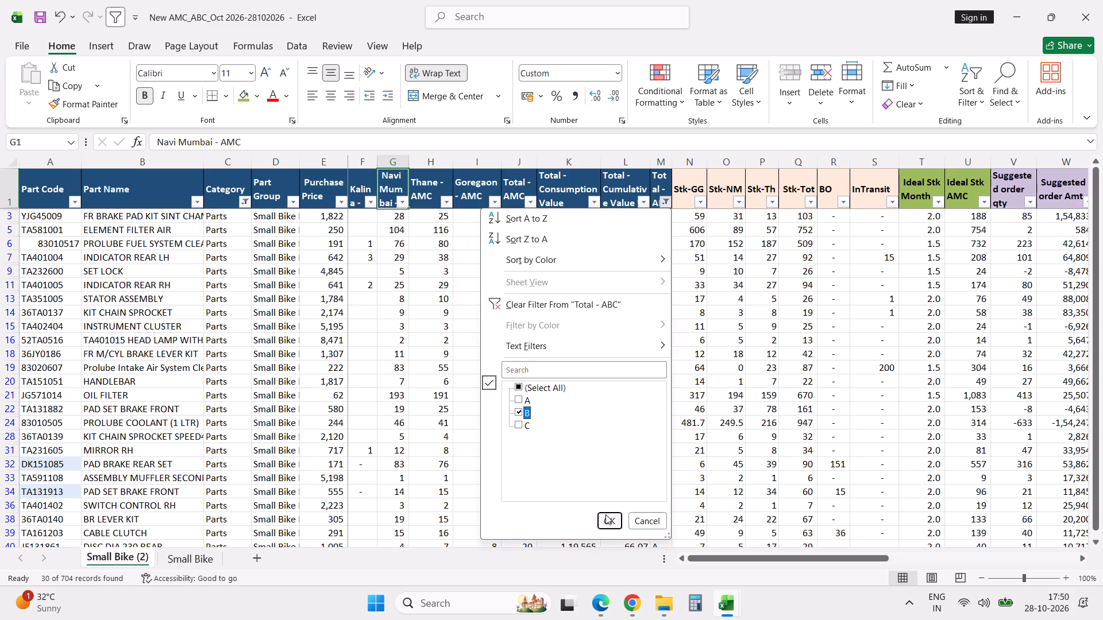
{"action": "left_click", "coordinate": [611, 520]}
Filter the More than AMC column to only the values from 2.09 up to 10.00, leaving out #DIV/0!.
{"action": "left_click", "coordinate": [691, 188]}
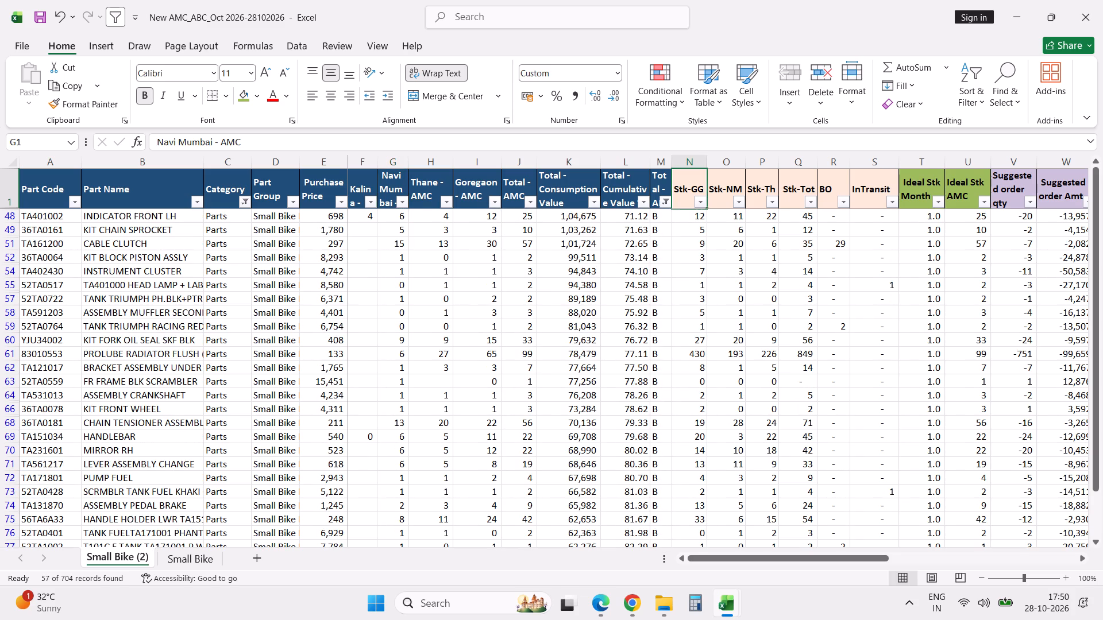
{"action": "key", "text": "ctrl+Right"}
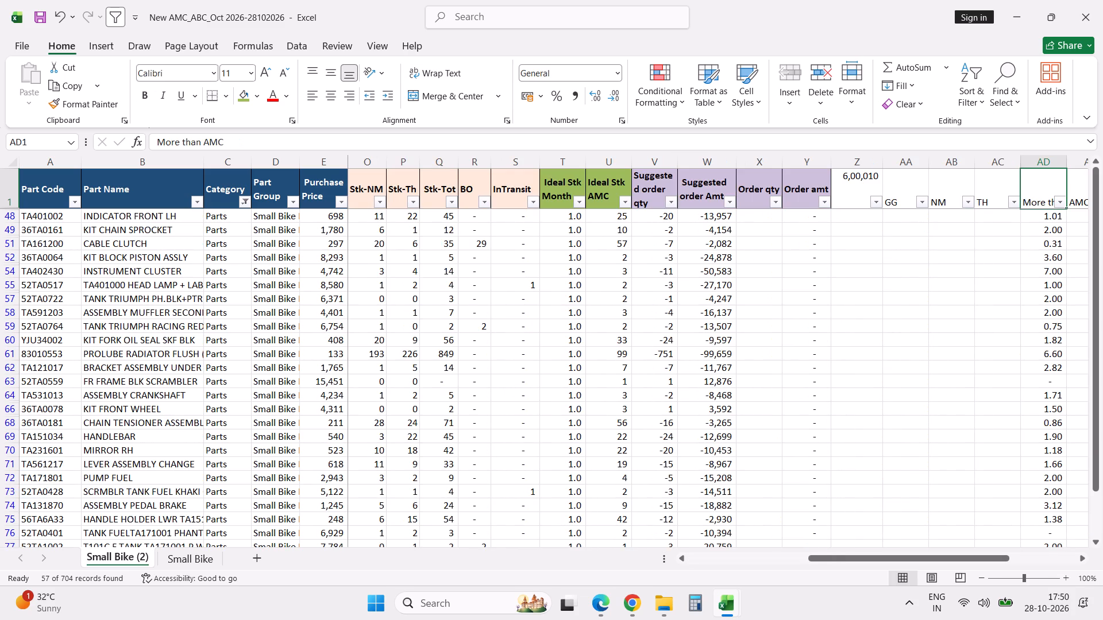
{"action": "left_click", "coordinate": [1063, 206]}
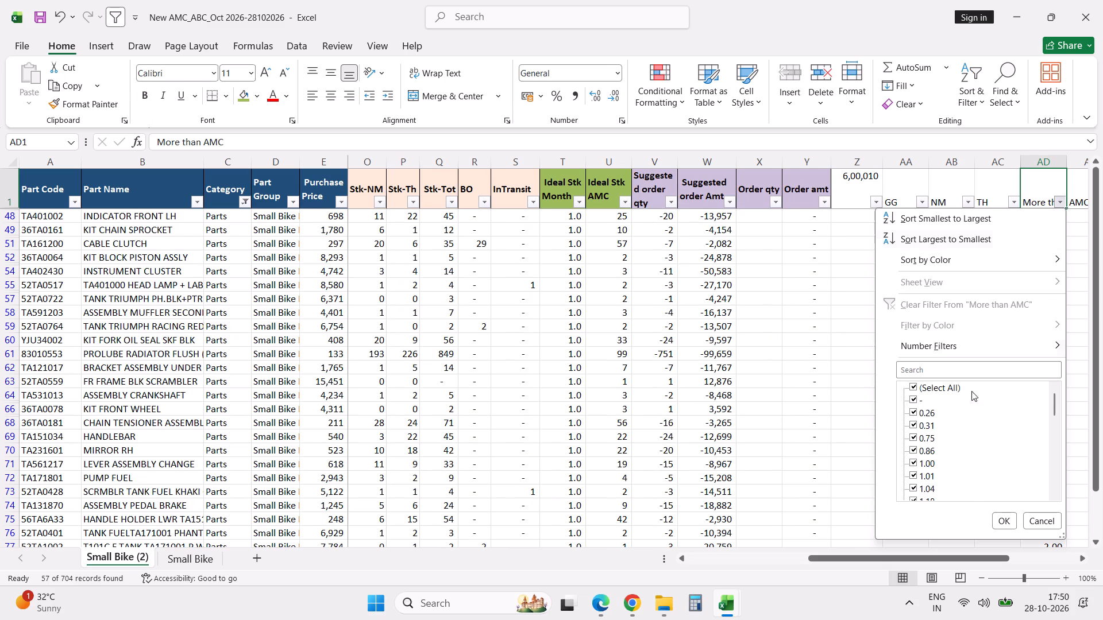
{"action": "left_click", "coordinate": [946, 387]}
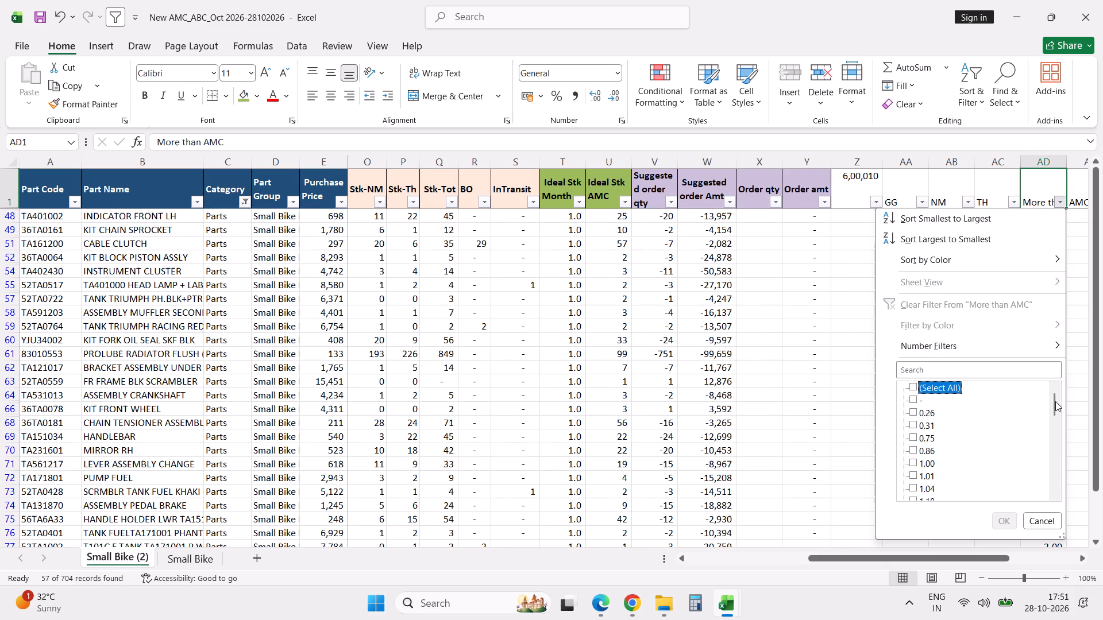
{"action": "left_click_drag", "start_coordinate": [1055, 401], "coordinate": [1056, 485]}
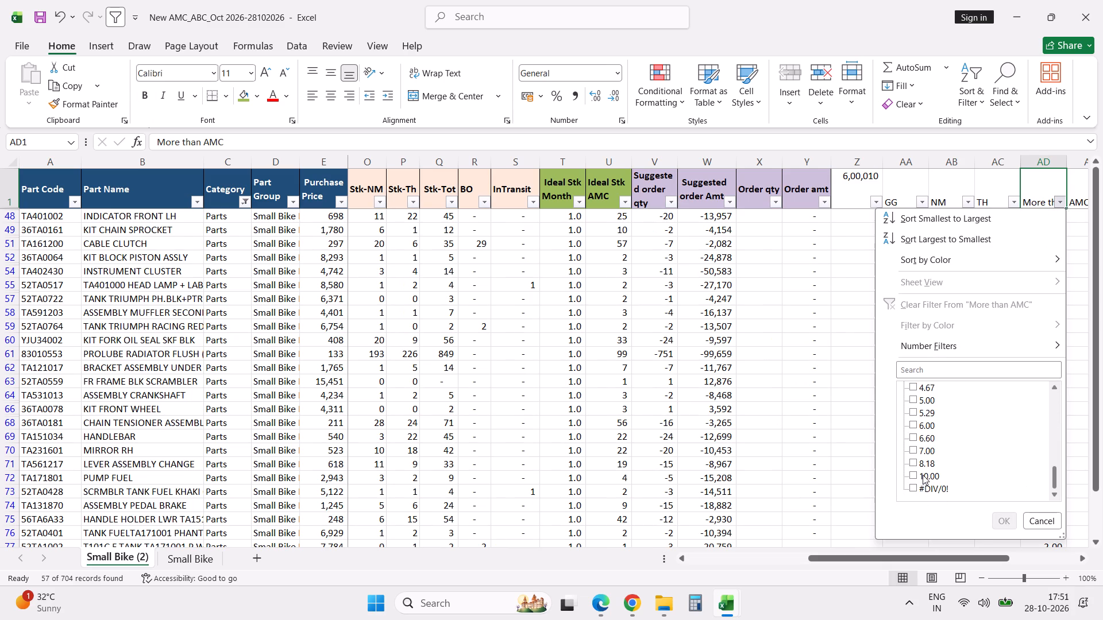
{"action": "left_click", "coordinate": [923, 474]}
{"action": "key", "text": "Up"}
{"action": "key", "text": "space"}
{"action": "key", "text": "Up"}
{"action": "key", "text": "space"}
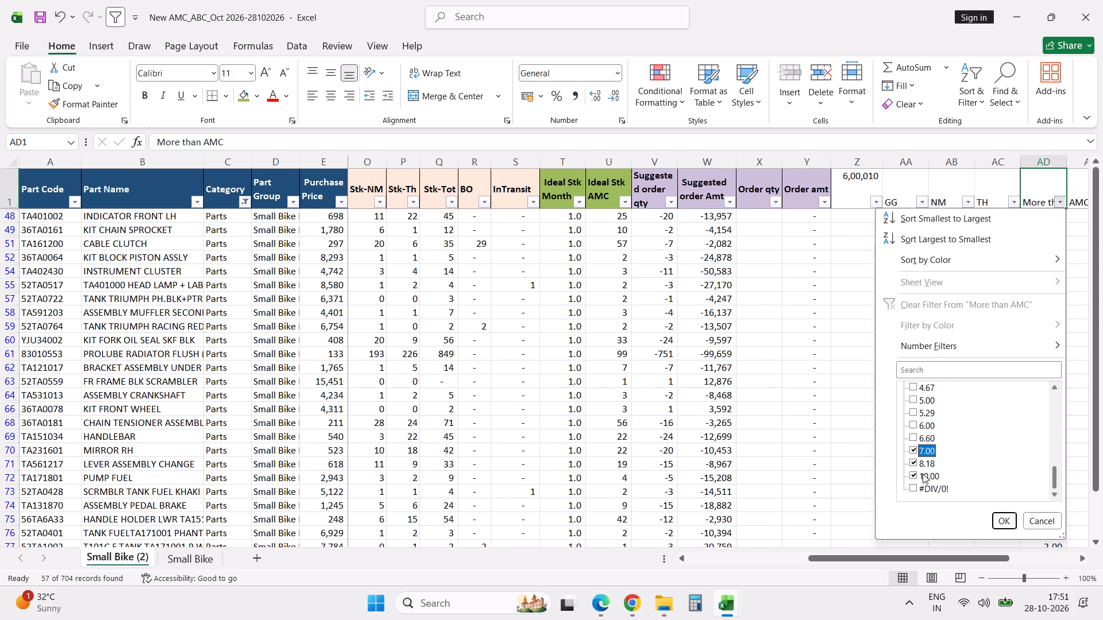
{"action": "key", "text": "Up"}
{"action": "key", "text": "space"}
{"action": "key", "text": "Up"}
{"action": "key", "text": "space"}
{"action": "key", "text": "Up"}
{"action": "key", "text": "space"}
{"action": "key", "text": "Up"}
{"action": "key", "text": "space"}
{"action": "key", "text": "Up"}
{"action": "key", "text": "space"}
{"action": "key", "text": "Up"}
{"action": "key", "text": "space"}
{"action": "key", "text": "Up"}
{"action": "key", "text": "space"}
{"action": "key", "text": "Up"}
{"action": "key", "text": "space"}
{"action": "key", "text": "Up"}
{"action": "key", "text": "space"}
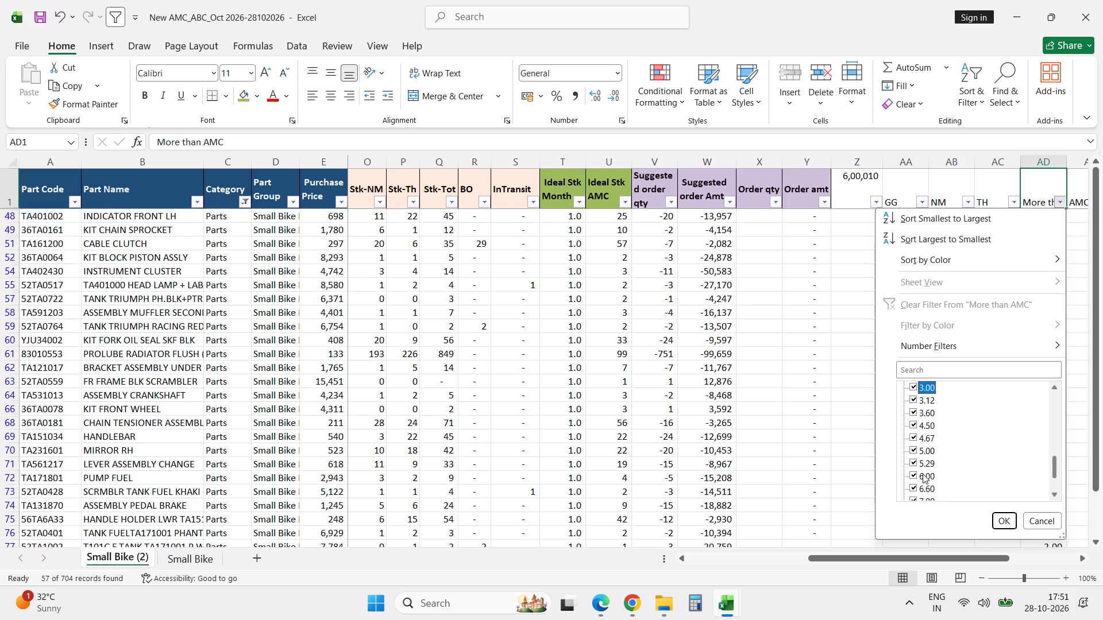
{"action": "key", "text": "Up"}
{"action": "key", "text": "space"}
{"action": "key", "text": "Up"}
{"action": "key", "text": "space"}
{"action": "key", "text": "Up"}
{"action": "key", "text": "space"}
{"action": "key", "text": "Up"}
{"action": "key", "text": "space"}
{"action": "key", "text": "Up"}
{"action": "key", "text": "space"}
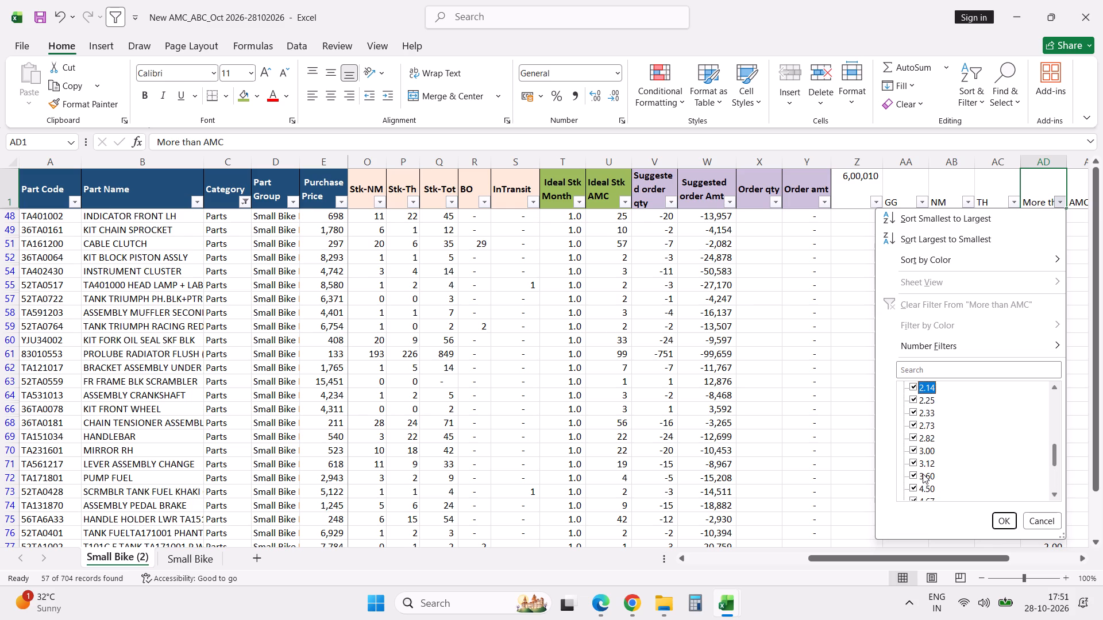
{"action": "key", "text": "Up"}
{"action": "key", "text": "space"}
{"action": "key", "text": "Up"}
{"action": "key", "text": "space"}
{"action": "key", "text": "space"}
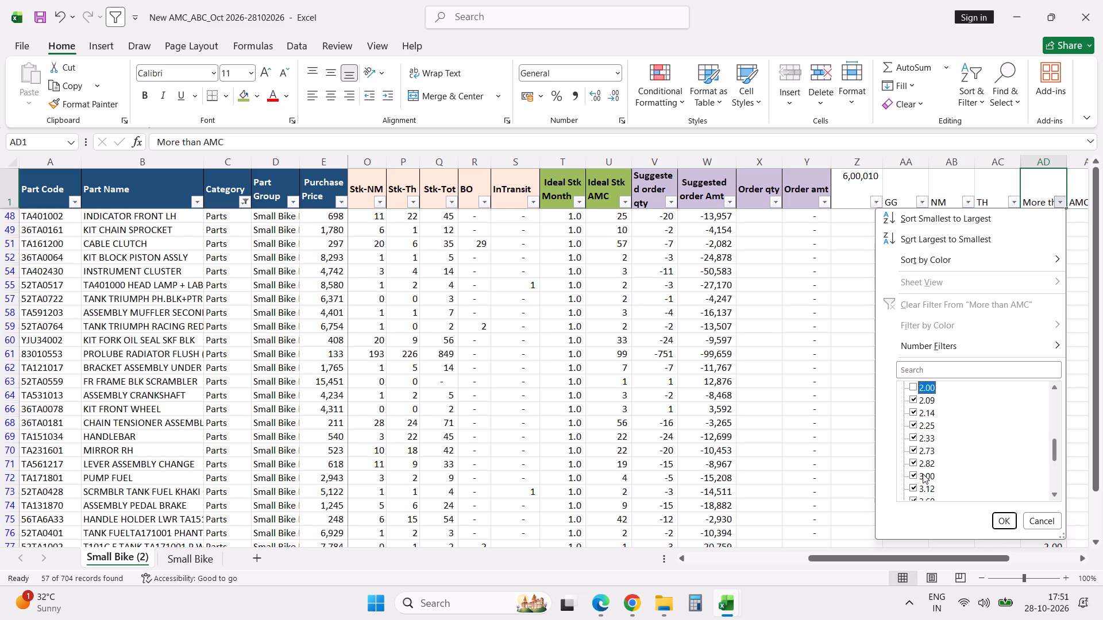
{"action": "left_click", "coordinate": [1005, 525]}
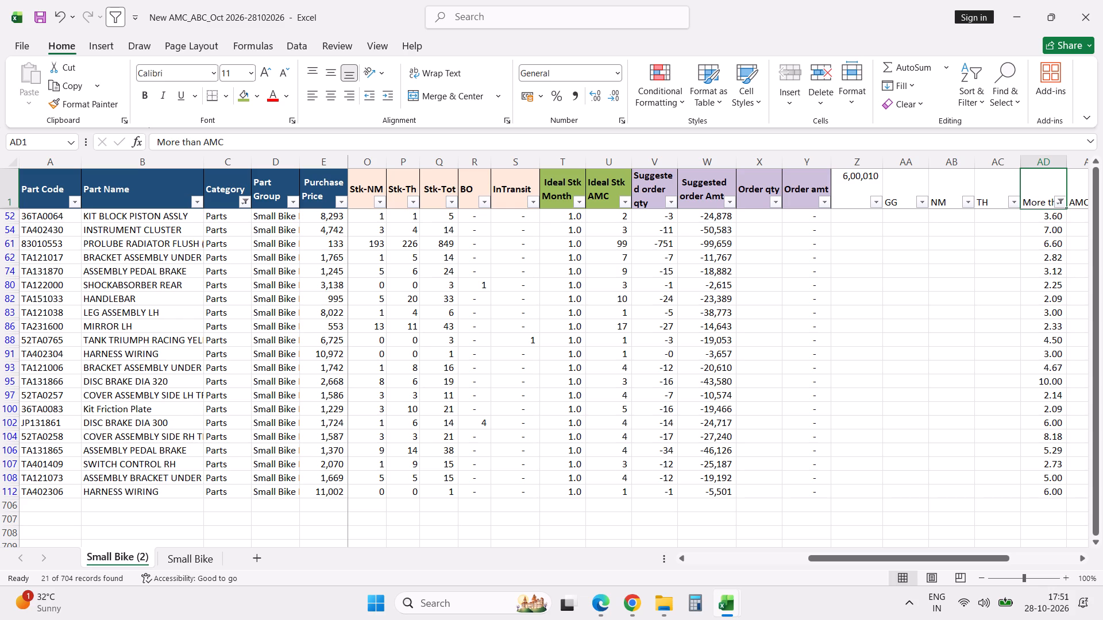
Examine the filtered class B parts along the COVER ASSEMBLY SIDE LH row, from the order columns back through the branch stock columns.
{"action": "left_click", "coordinate": [775, 398]}
{"action": "key", "text": "Left"}
{"action": "key", "text": "Left"}
{"action": "key", "text": "Left"}
{"action": "key", "text": "Left"}
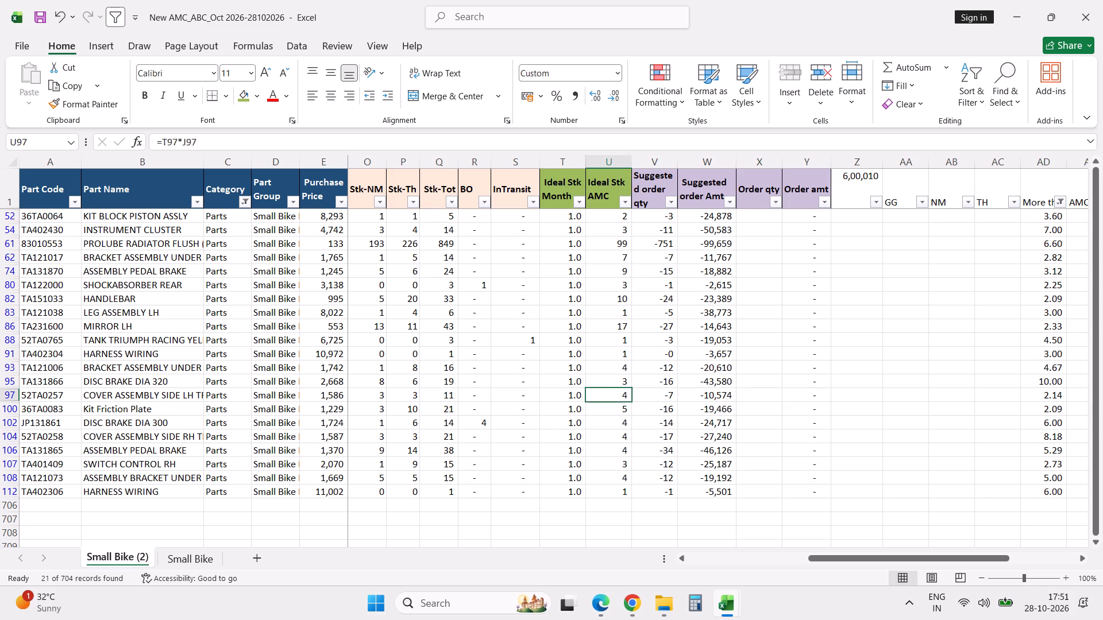
{"action": "key", "text": "Left"}
{"action": "key", "text": "Left"}
{"action": "key", "text": "Left"}
{"action": "key", "text": "Left"}
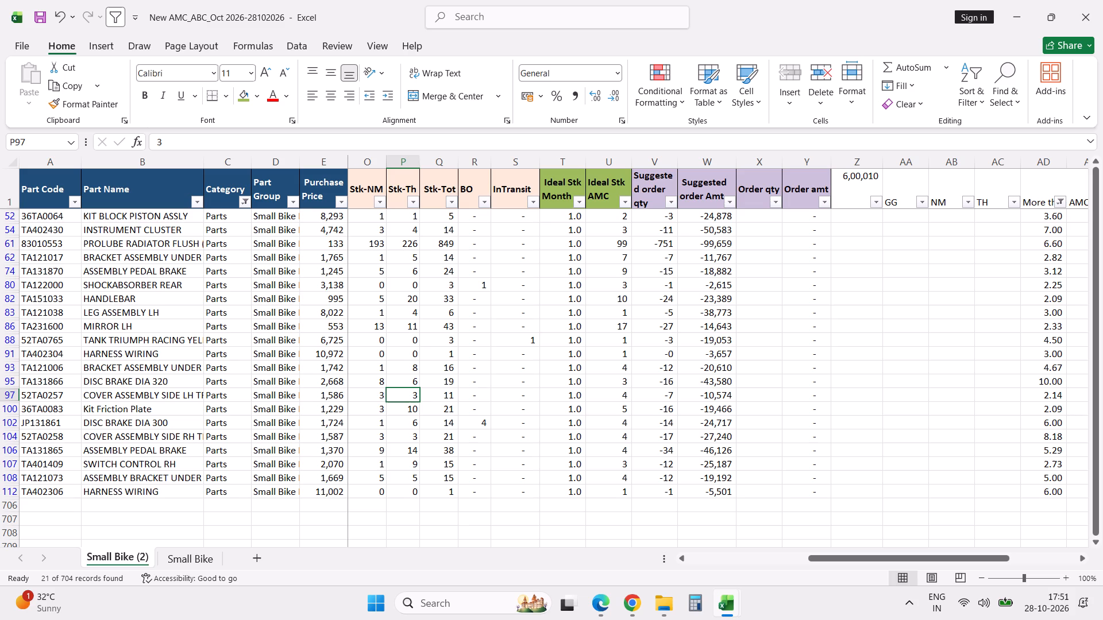
{"action": "key", "text": "Left"}
{"action": "key", "text": "Left"}
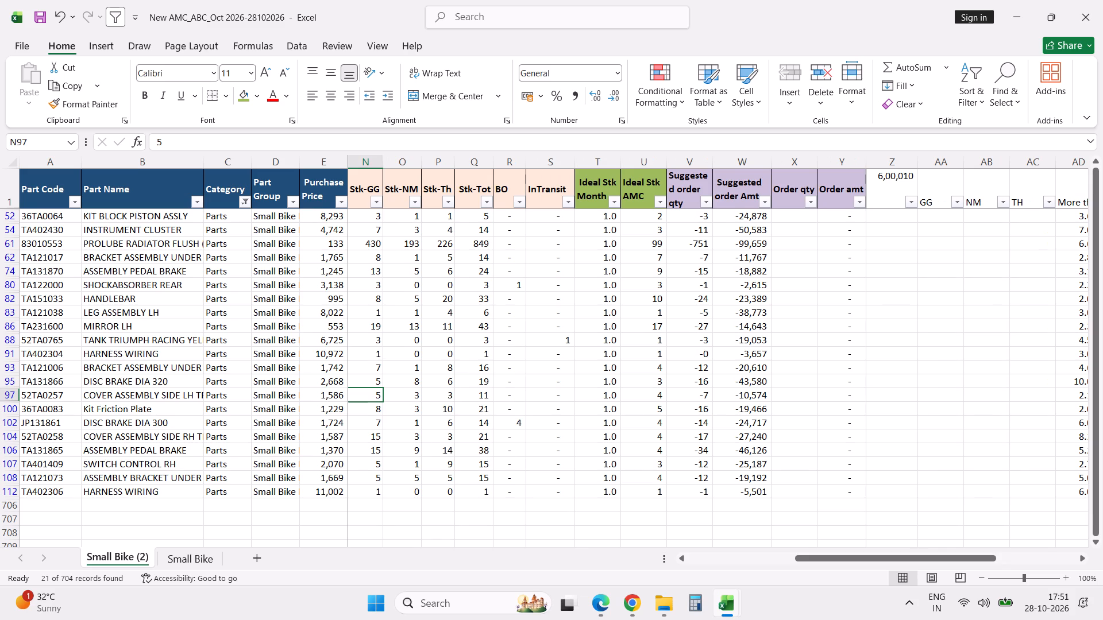
{"action": "key", "text": "Left"}
{"action": "key", "text": "Left"}
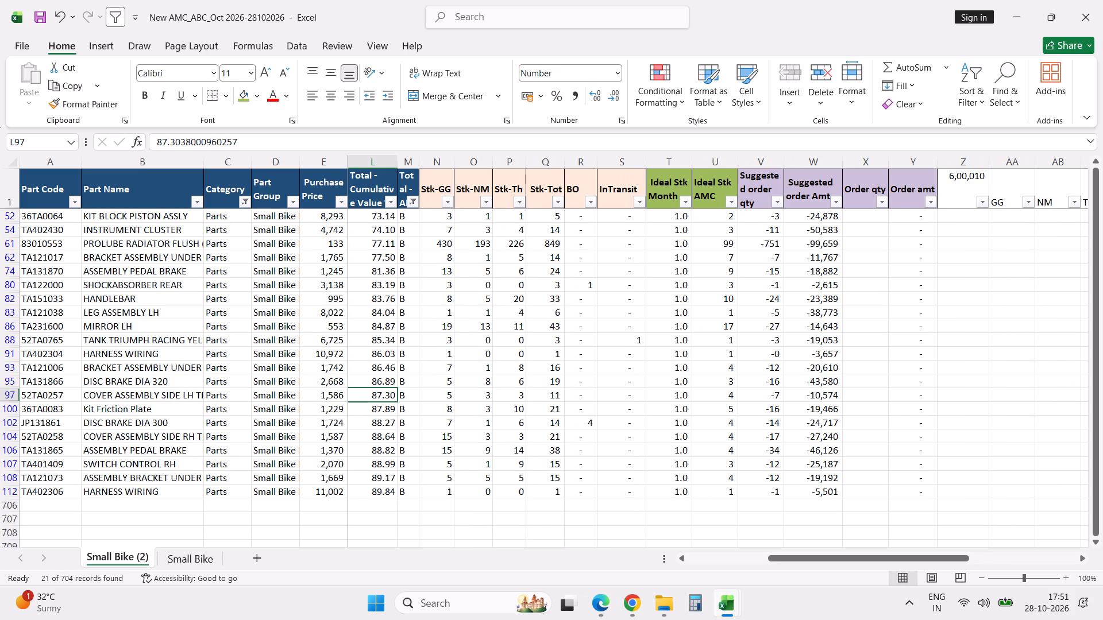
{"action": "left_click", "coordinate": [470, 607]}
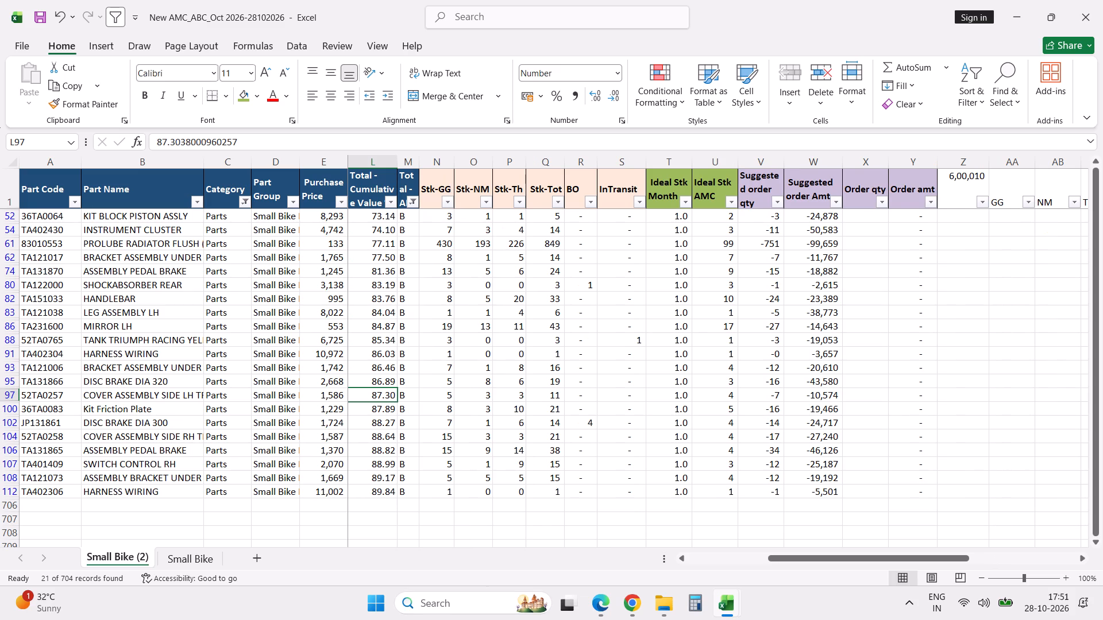
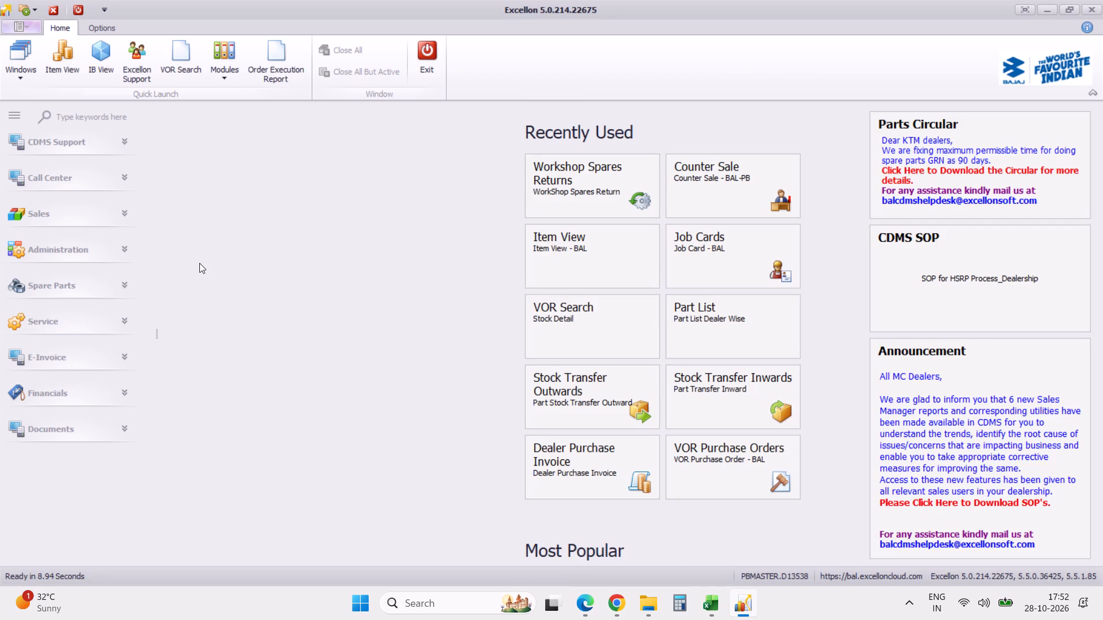
Open the VOR Purchase Orders list and load its open orders.
{"action": "left_click", "coordinate": [735, 447]}
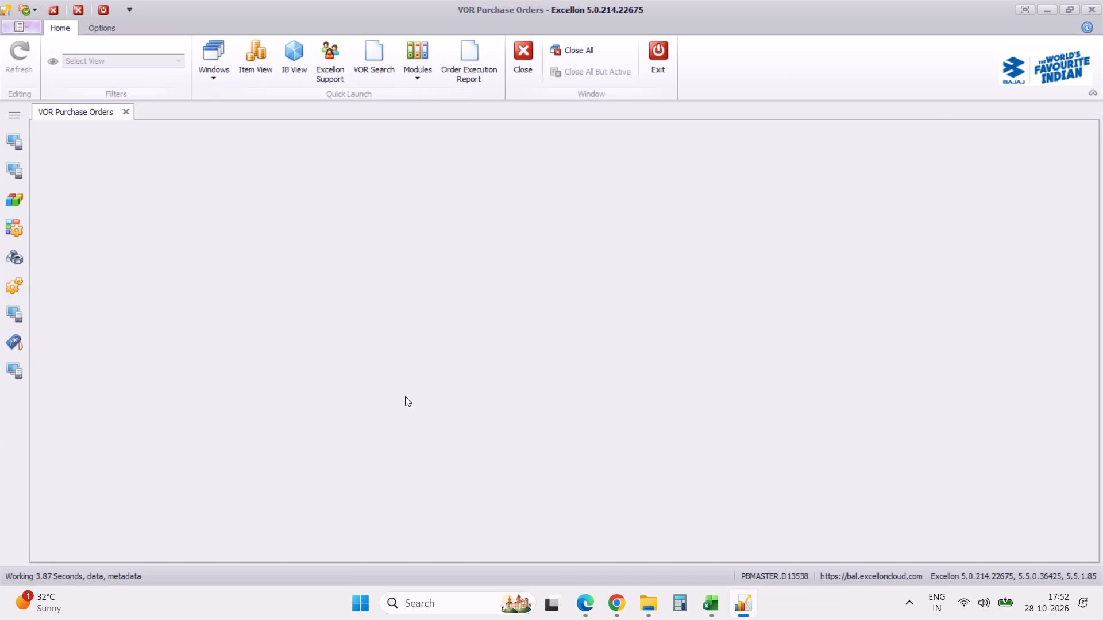
{"action": "left_click", "coordinate": [268, 162]}
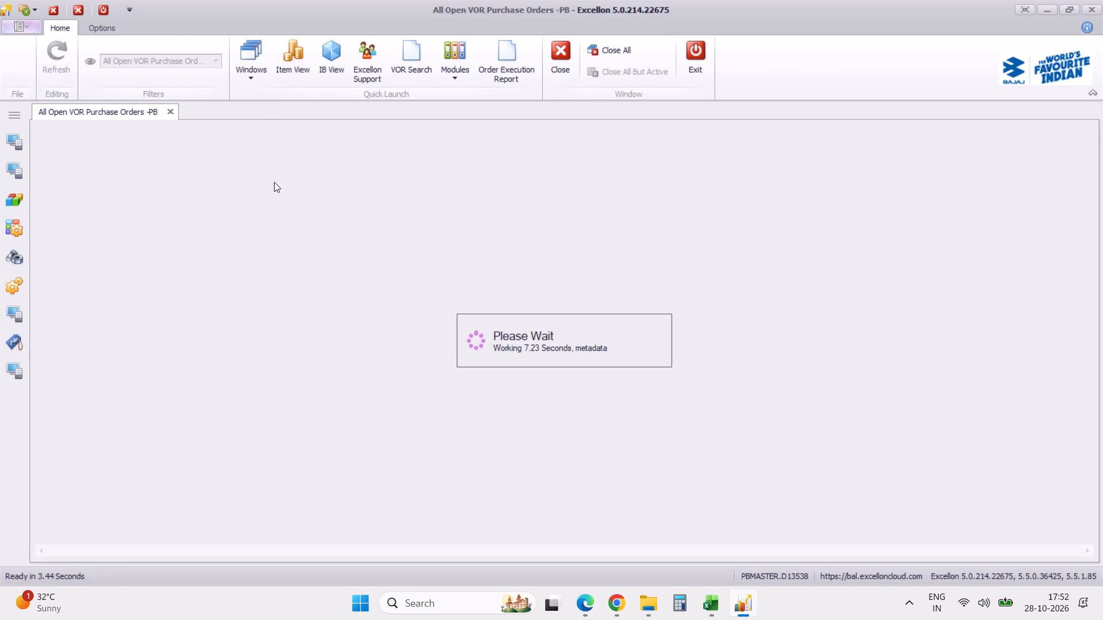
{"action": "left_click", "coordinate": [292, 53]}
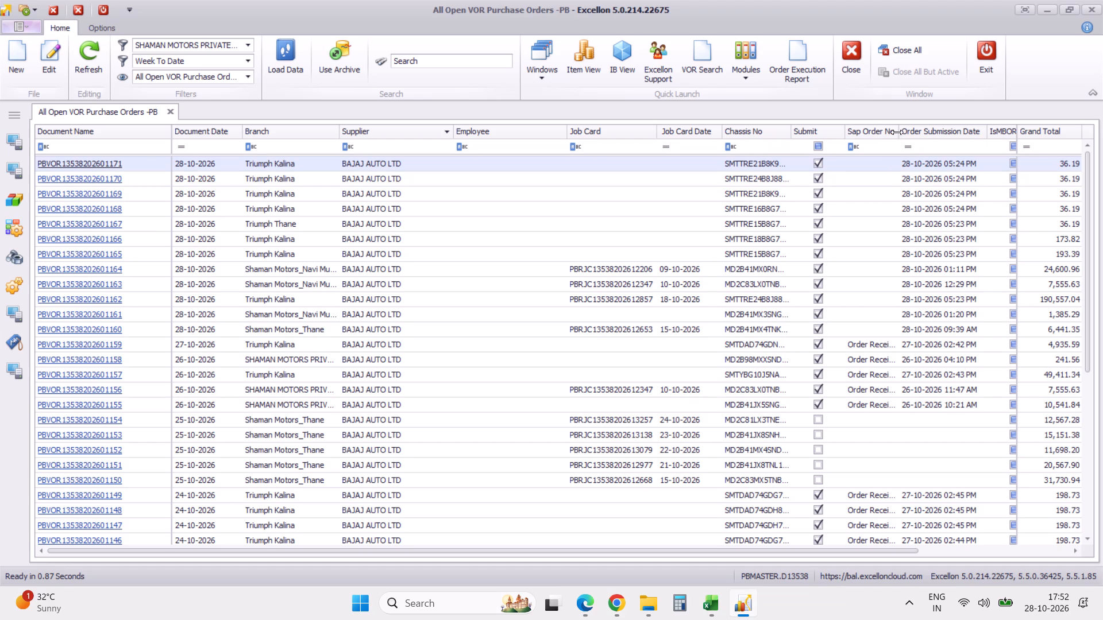
Widen the Sap Order No column and examine the open VOR orders' submission, SAP order and submission date details.
{"action": "left_click_drag", "start_coordinate": [898, 131], "coordinate": [929, 142]}
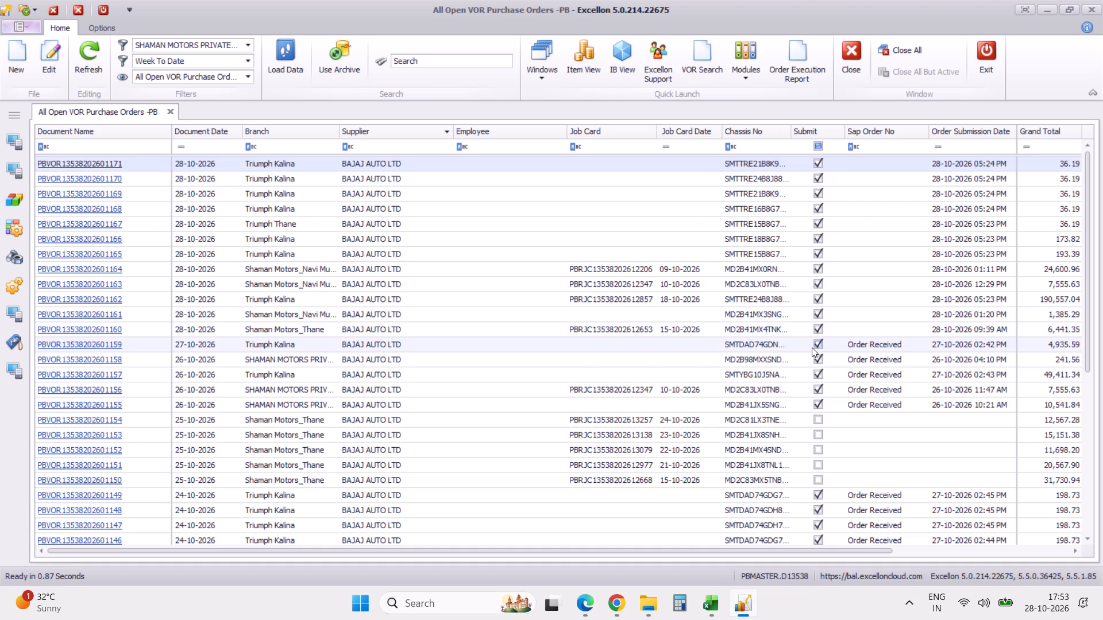
{"action": "scroll", "coordinate": [812, 347], "scroll_direction": "down", "scroll_amount": 20}
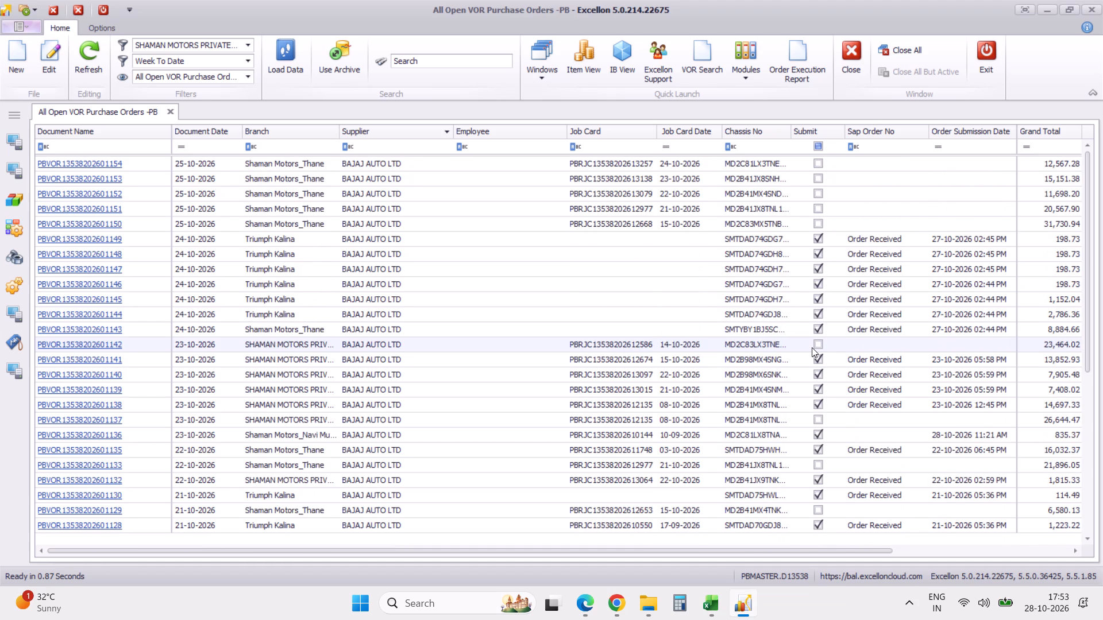
{"action": "scroll", "coordinate": [812, 347], "scroll_direction": "up", "scroll_amount": 20}
{"action": "scroll", "coordinate": [812, 347], "scroll_direction": "up", "scroll_amount": 20}
{"action": "scroll", "coordinate": [812, 347], "scroll_direction": "up", "scroll_amount": 9}
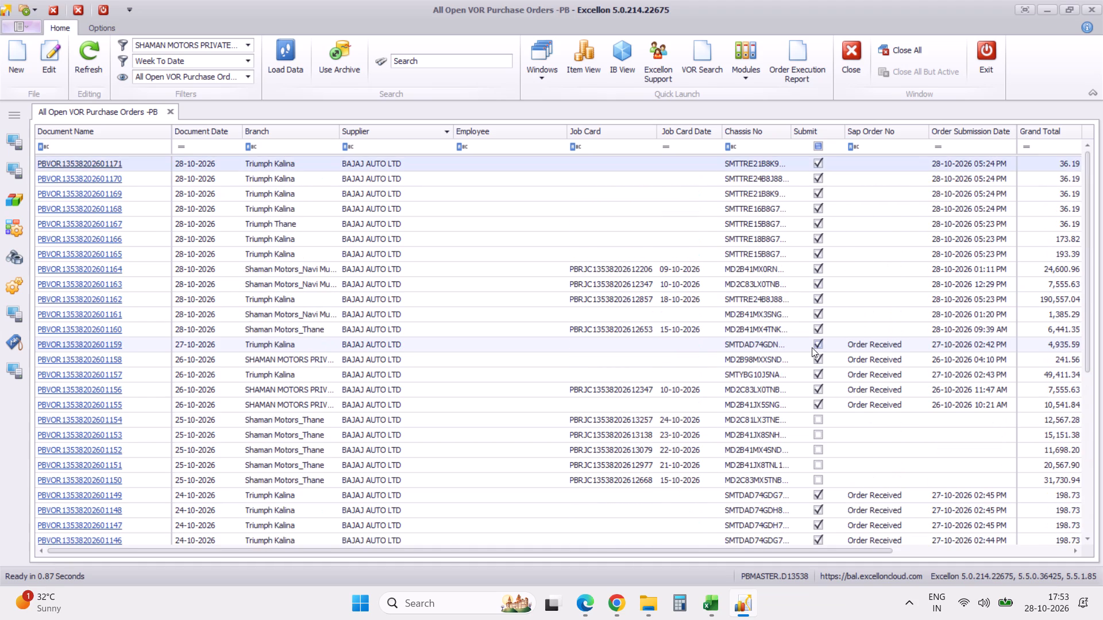
{"action": "scroll", "coordinate": [812, 347], "scroll_direction": "down", "scroll_amount": 20}
{"action": "scroll", "coordinate": [812, 347], "scroll_direction": "down", "scroll_amount": 20}
{"action": "scroll", "coordinate": [812, 347], "scroll_direction": "down", "scroll_amount": 20}
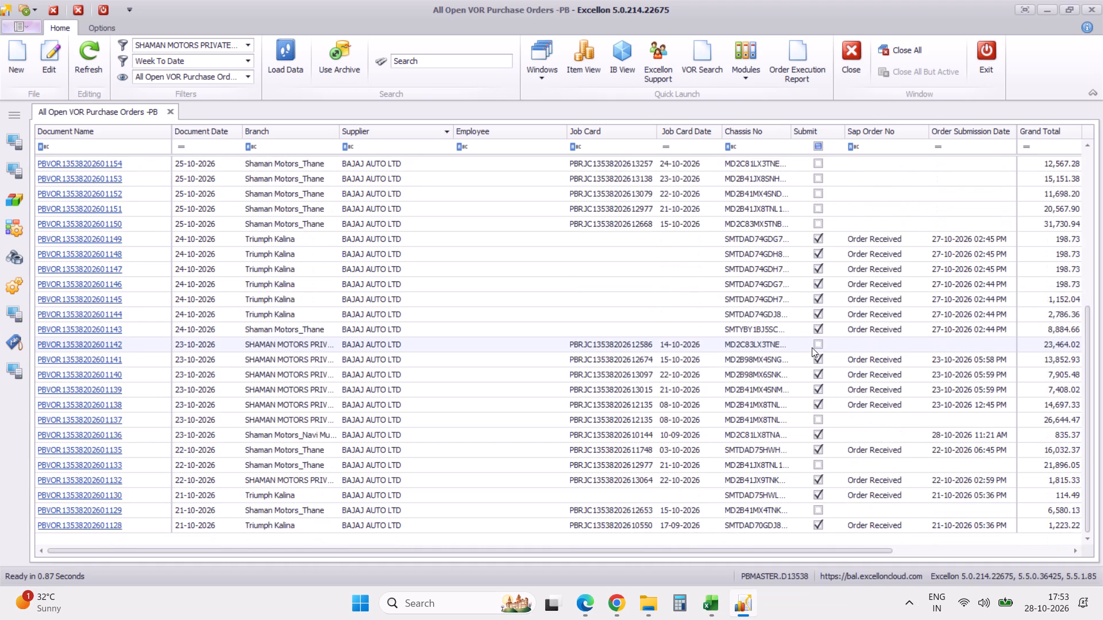
{"action": "scroll", "coordinate": [812, 347], "scroll_direction": "down", "scroll_amount": 16}
{"action": "scroll", "coordinate": [812, 347], "scroll_direction": "up", "scroll_amount": 19}
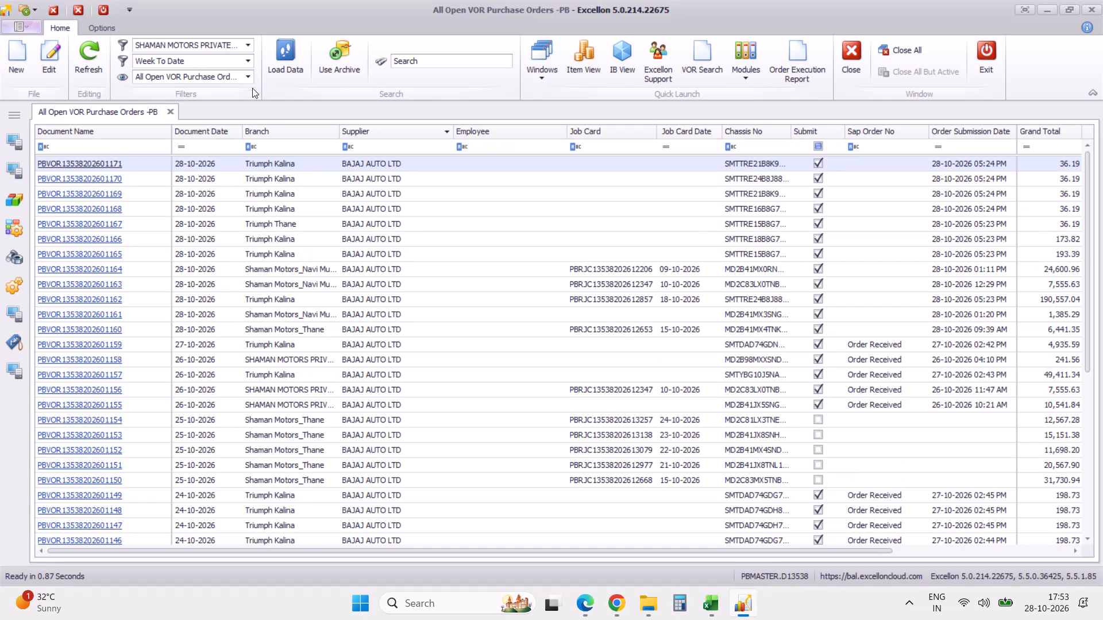
Switch the list to the All VOR Purchase Orders -PB view, review its orders and close it.
{"action": "left_click", "coordinate": [249, 78]}
{"action": "left_click", "coordinate": [238, 92]}
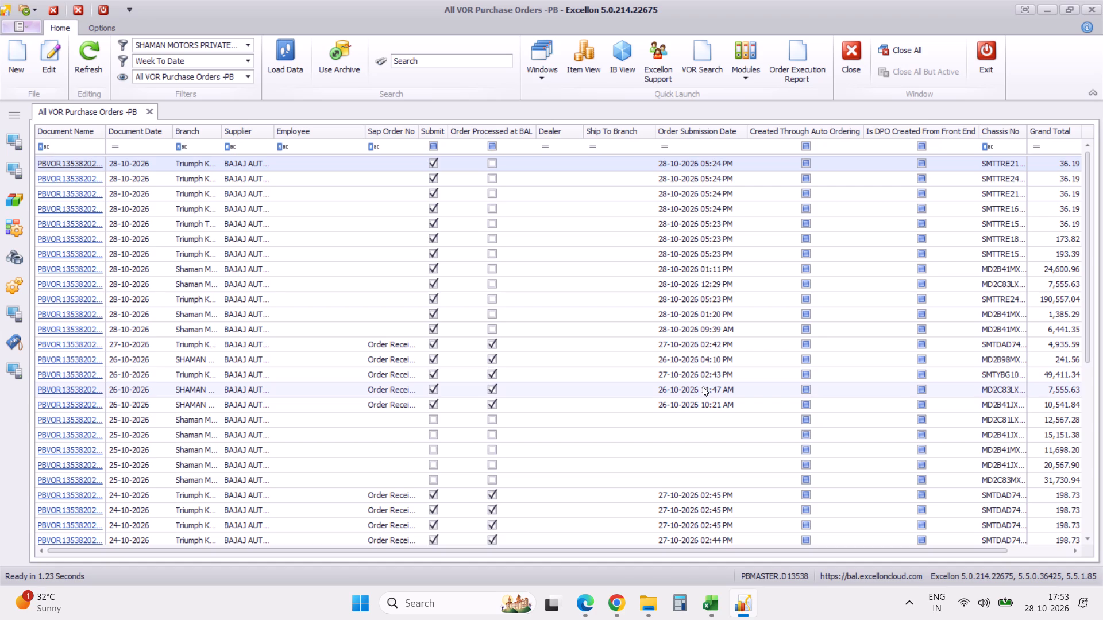
{"action": "scroll", "coordinate": [507, 381], "scroll_direction": "down", "scroll_amount": 20}
{"action": "scroll", "coordinate": [507, 381], "scroll_direction": "down", "scroll_amount": 2}
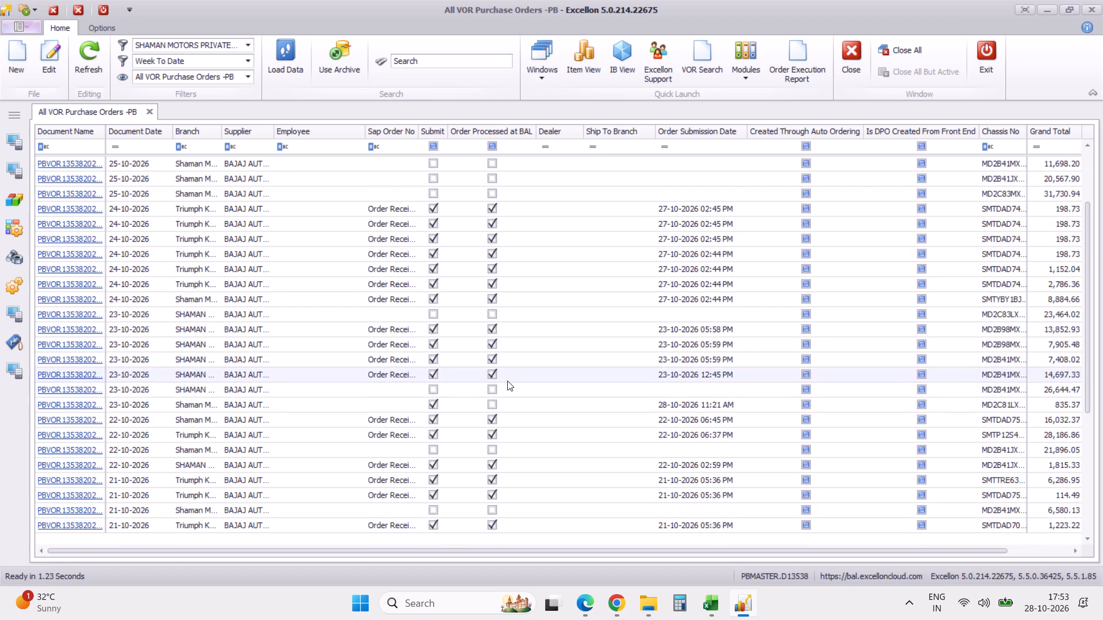
{"action": "scroll", "coordinate": [507, 381], "scroll_direction": "down", "scroll_amount": 20}
{"action": "scroll", "coordinate": [507, 381], "scroll_direction": "down", "scroll_amount": 20}
{"action": "scroll", "coordinate": [507, 381], "scroll_direction": "down", "scroll_amount": 20}
{"action": "scroll", "coordinate": [507, 381], "scroll_direction": "up", "scroll_amount": 15}
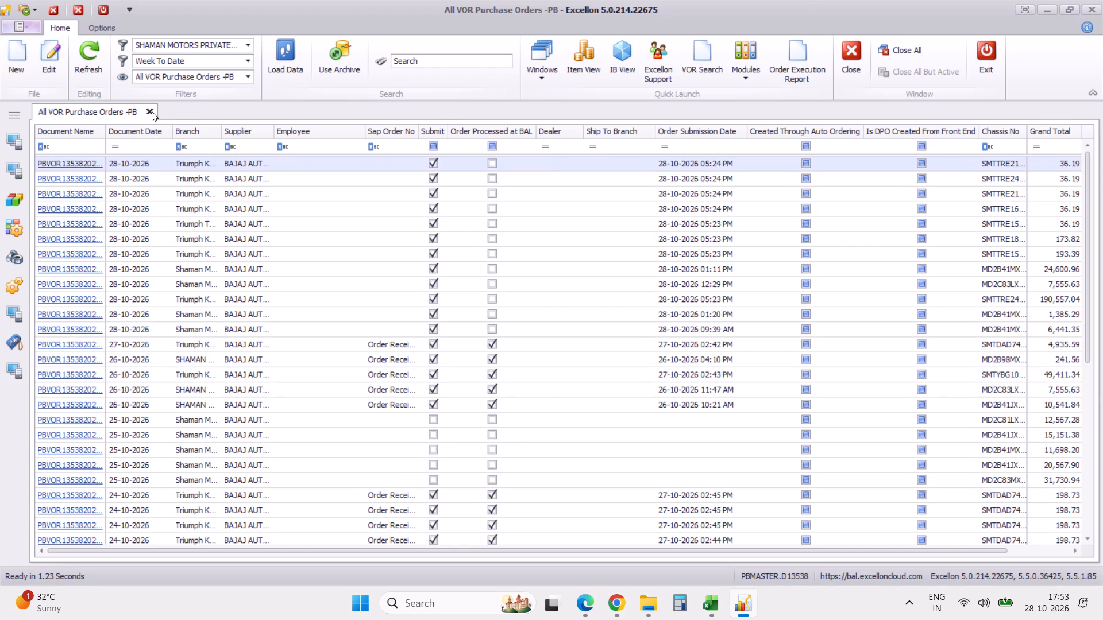
{"action": "left_click", "coordinate": [152, 111]}
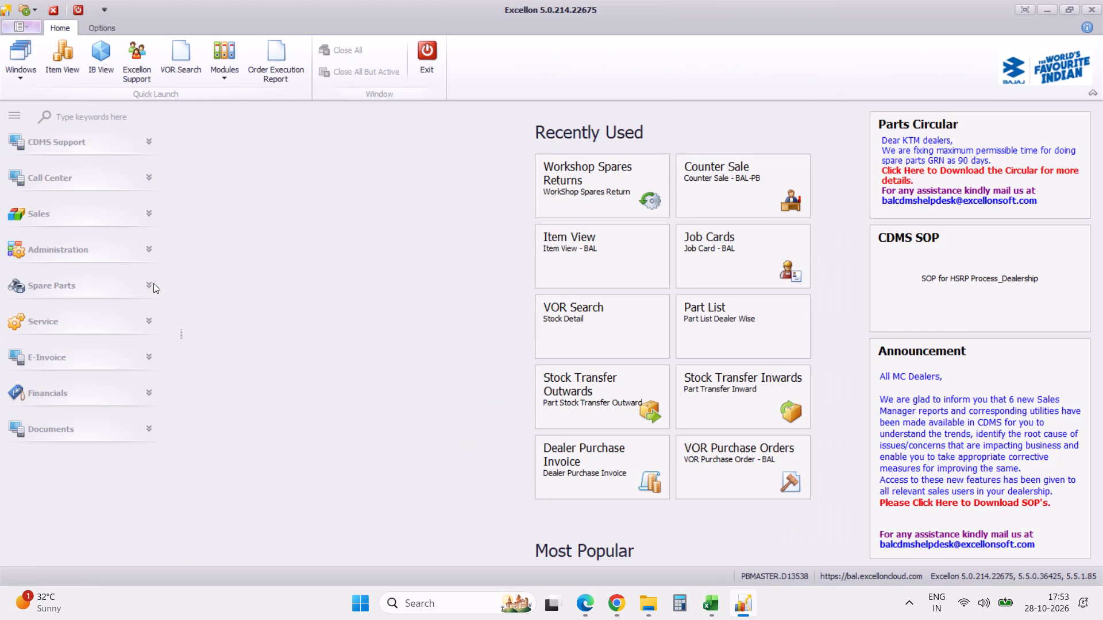
Open the Purchase Order Statement from the Spare Parts procurement statement reports.
{"action": "left_click", "coordinate": [152, 282]}
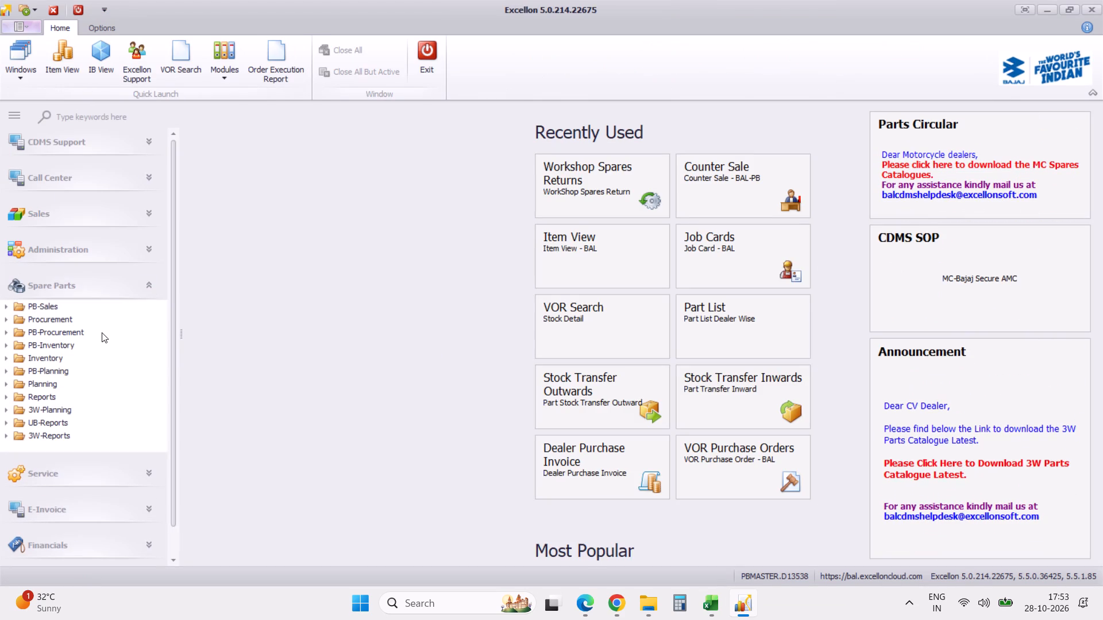
{"action": "left_click", "coordinate": [3, 399]}
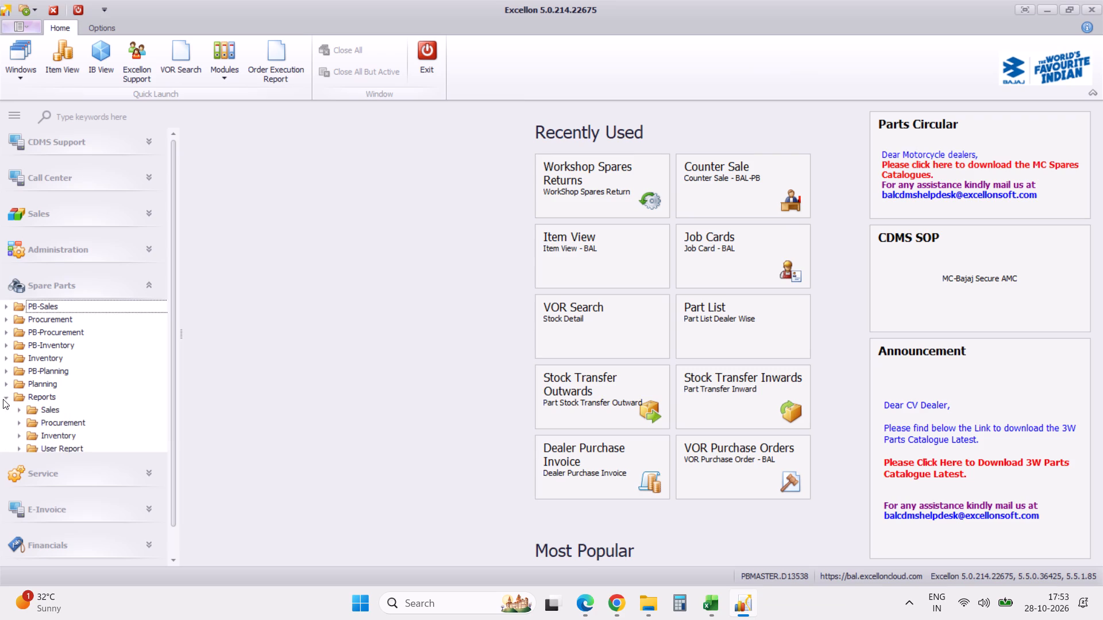
{"action": "left_click", "coordinate": [20, 424]}
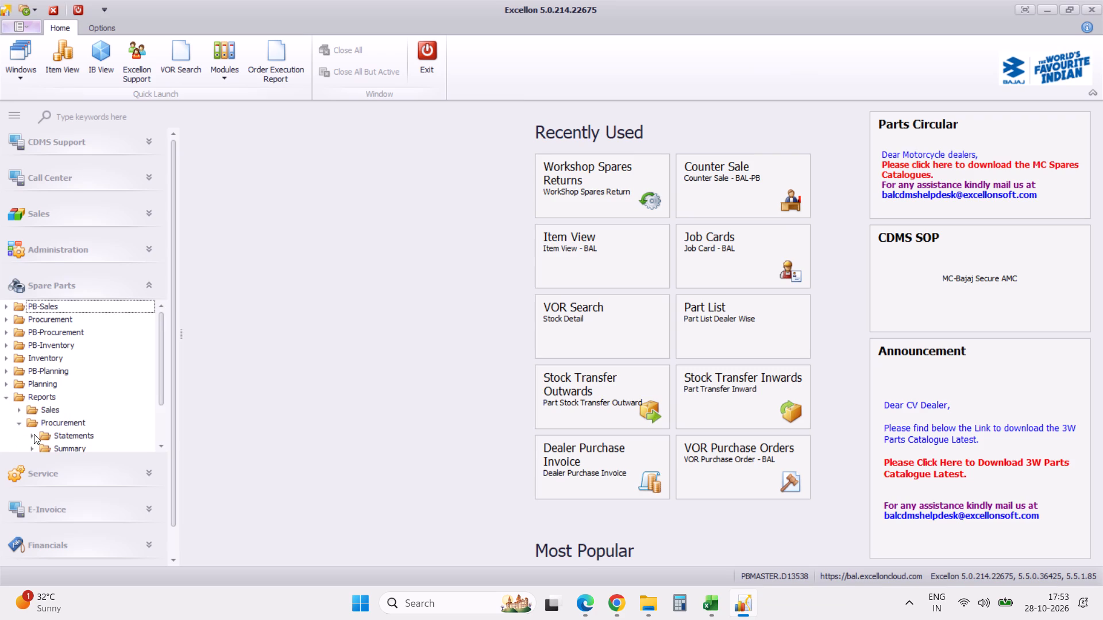
{"action": "left_click", "coordinate": [33, 436]}
{"action": "double_click", "coordinate": [163, 445]}
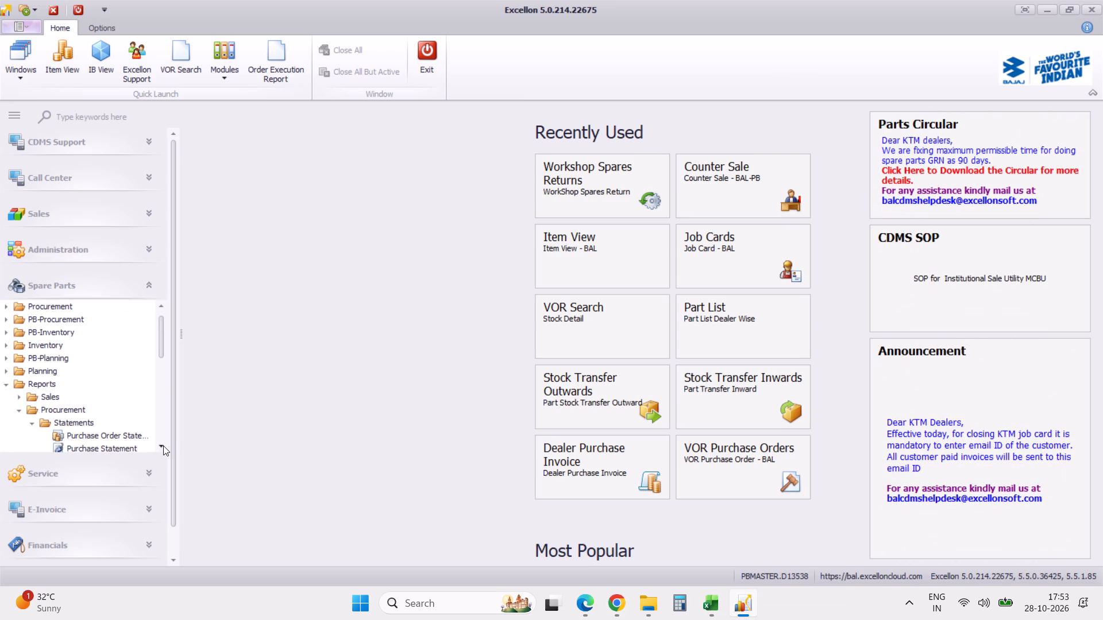
{"action": "left_click", "coordinate": [130, 426]}
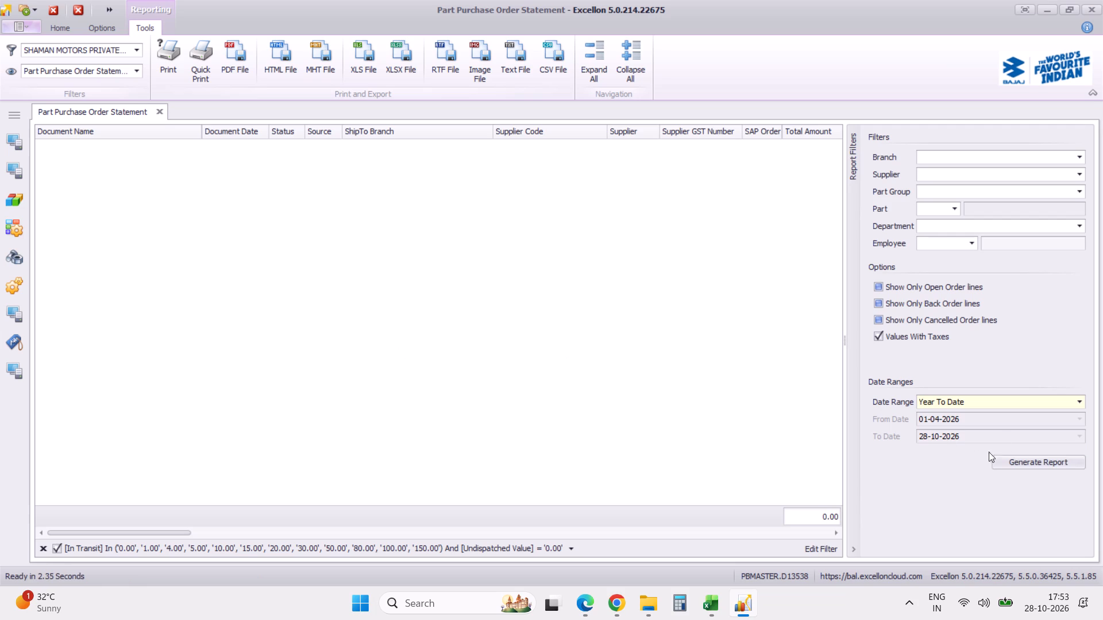
Generate the Part Purchase Order Statement for the Month To Date range.
{"action": "left_click", "coordinate": [1080, 404]}
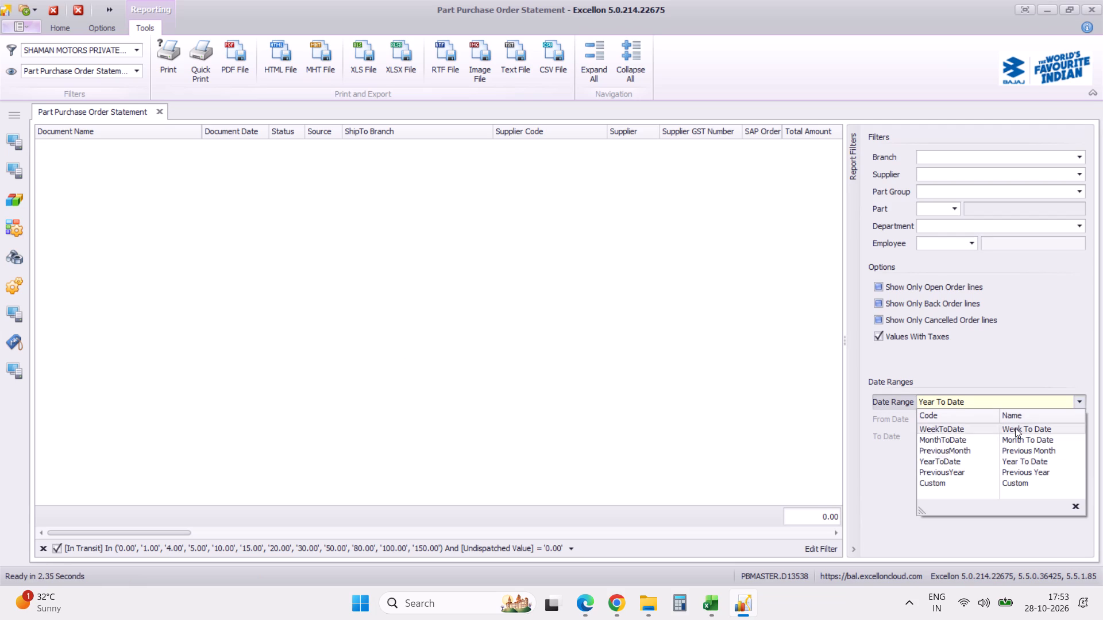
{"action": "left_click", "coordinate": [960, 442]}
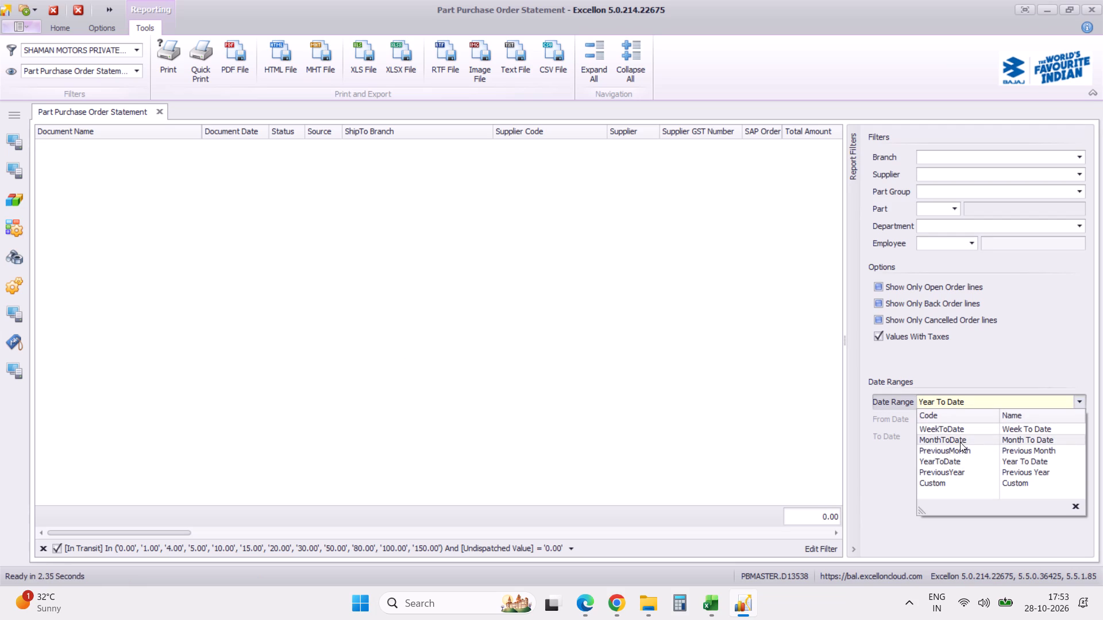
{"action": "left_click", "coordinate": [1056, 461]}
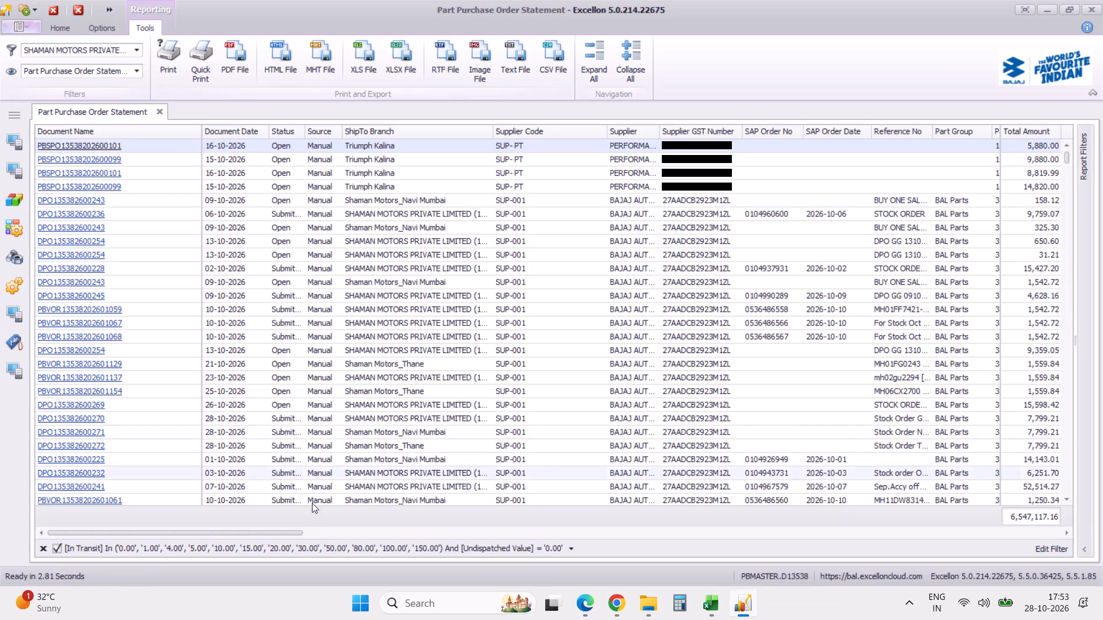
Remove the In Transit and Undispatched Value filter from the generated statement.
{"action": "left_click", "coordinate": [59, 546]}
{"action": "left_click", "coordinate": [44, 548]}
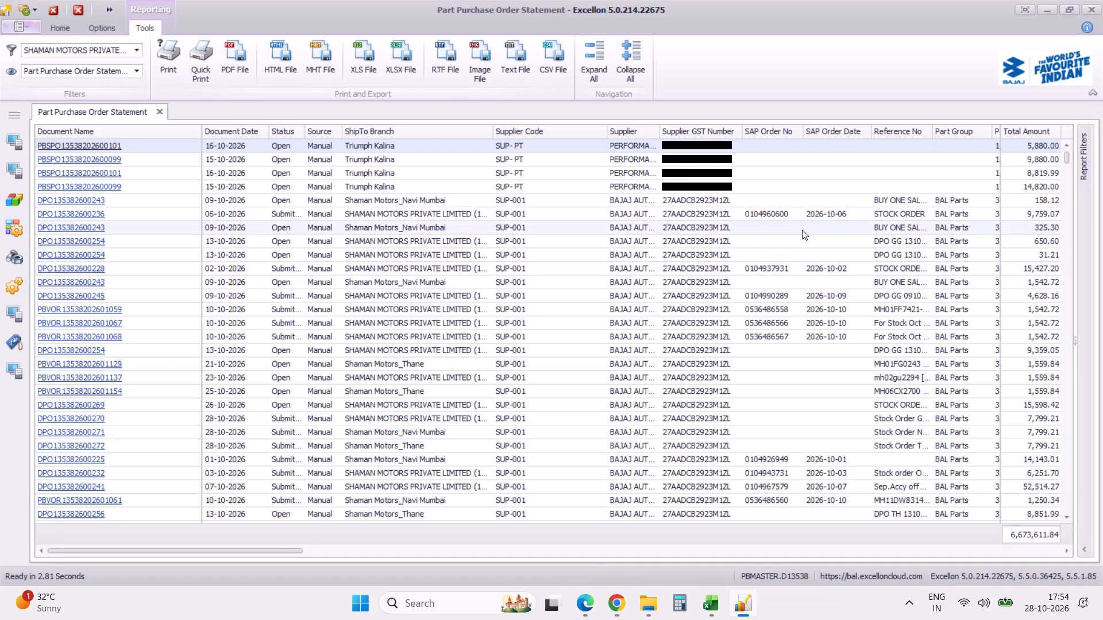
Sort the statement by SAP Order Date ascending, examine its order lines down to the latest dates, and close the report.
{"action": "left_click", "coordinate": [839, 132]}
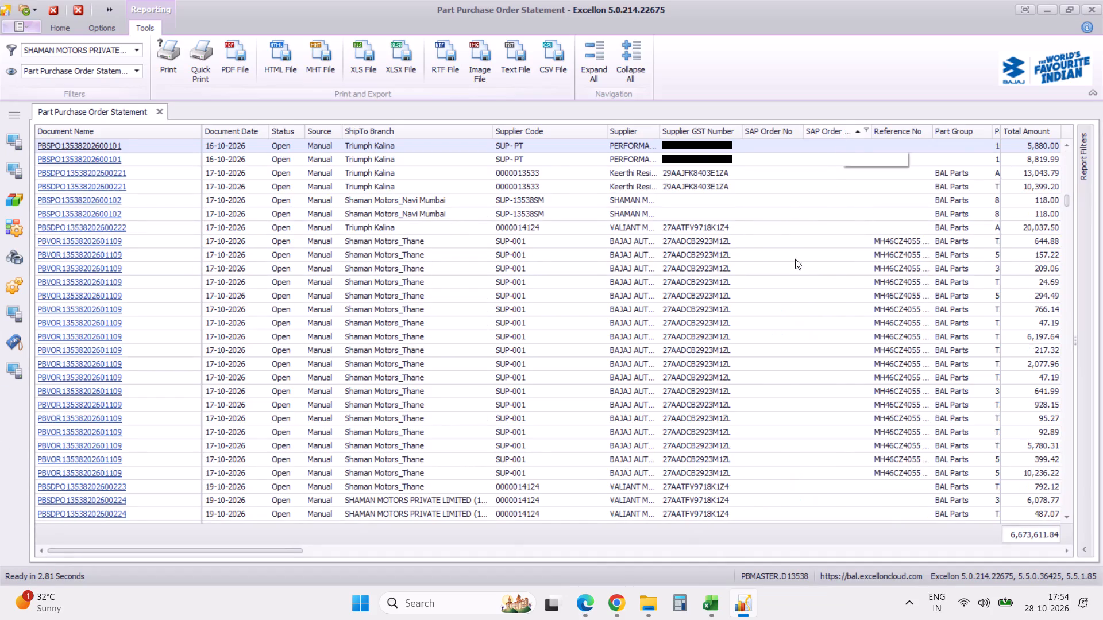
{"action": "scroll", "coordinate": [795, 278], "scroll_direction": "down", "scroll_amount": 11}
{"action": "scroll", "coordinate": [795, 278], "scroll_direction": "down", "scroll_amount": 20}
{"action": "scroll", "coordinate": [795, 278], "scroll_direction": "down", "scroll_amount": 15}
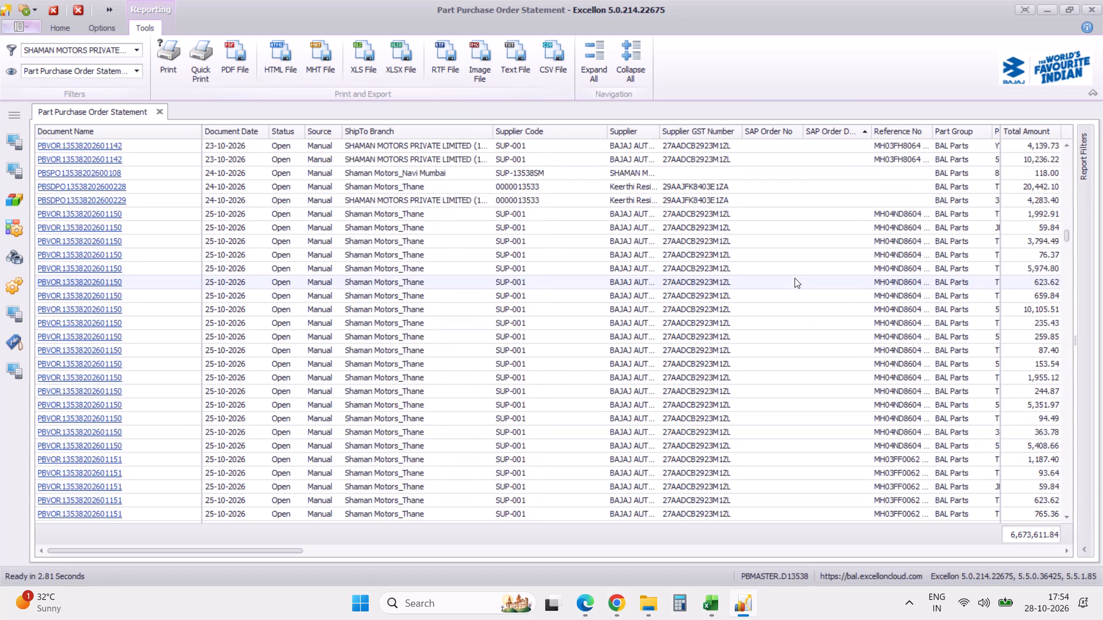
{"action": "scroll", "coordinate": [795, 278], "scroll_direction": "down", "scroll_amount": 20}
{"action": "scroll", "coordinate": [795, 278], "scroll_direction": "down", "scroll_amount": 20}
{"action": "scroll", "coordinate": [795, 278], "scroll_direction": "down", "scroll_amount": 16}
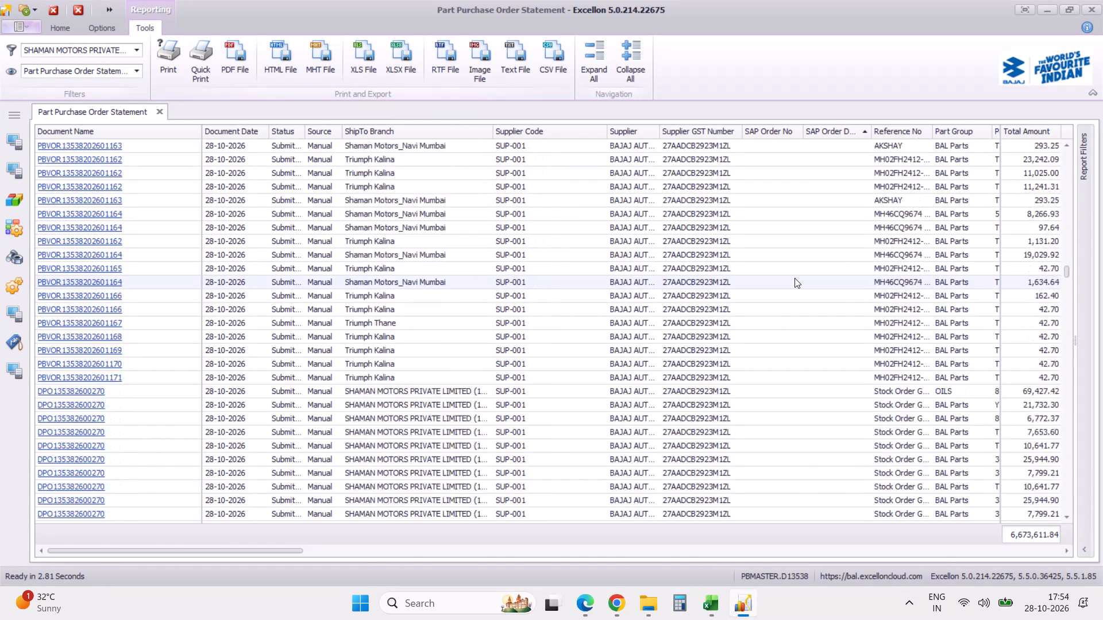
{"action": "scroll", "coordinate": [795, 278], "scroll_direction": "down", "scroll_amount": 7}
{"action": "scroll", "coordinate": [795, 278], "scroll_direction": "down", "scroll_amount": 16}
{"action": "scroll", "coordinate": [795, 278], "scroll_direction": "down", "scroll_amount": 12}
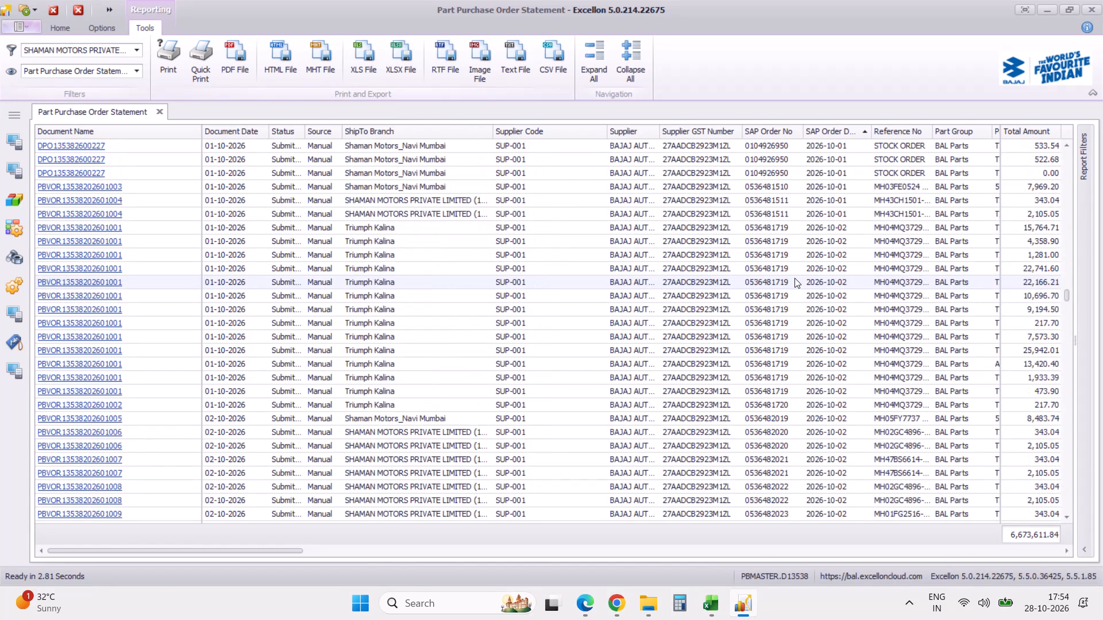
{"action": "scroll", "coordinate": [795, 278], "scroll_direction": "down", "scroll_amount": 20}
{"action": "scroll", "coordinate": [795, 278], "scroll_direction": "down", "scroll_amount": 3}
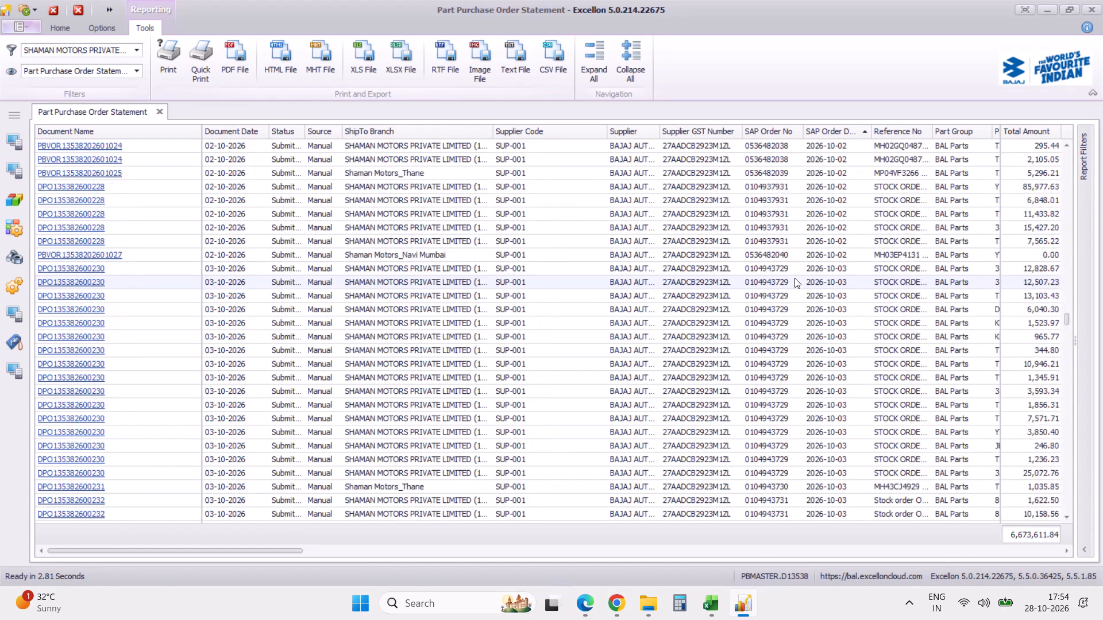
{"action": "scroll", "coordinate": [795, 278], "scroll_direction": "down", "scroll_amount": 20}
{"action": "scroll", "coordinate": [795, 278], "scroll_direction": "down", "scroll_amount": 20}
{"action": "scroll", "coordinate": [795, 278], "scroll_direction": "down", "scroll_amount": 20}
{"action": "scroll", "coordinate": [795, 278], "scroll_direction": "left", "scroll_amount": 16}
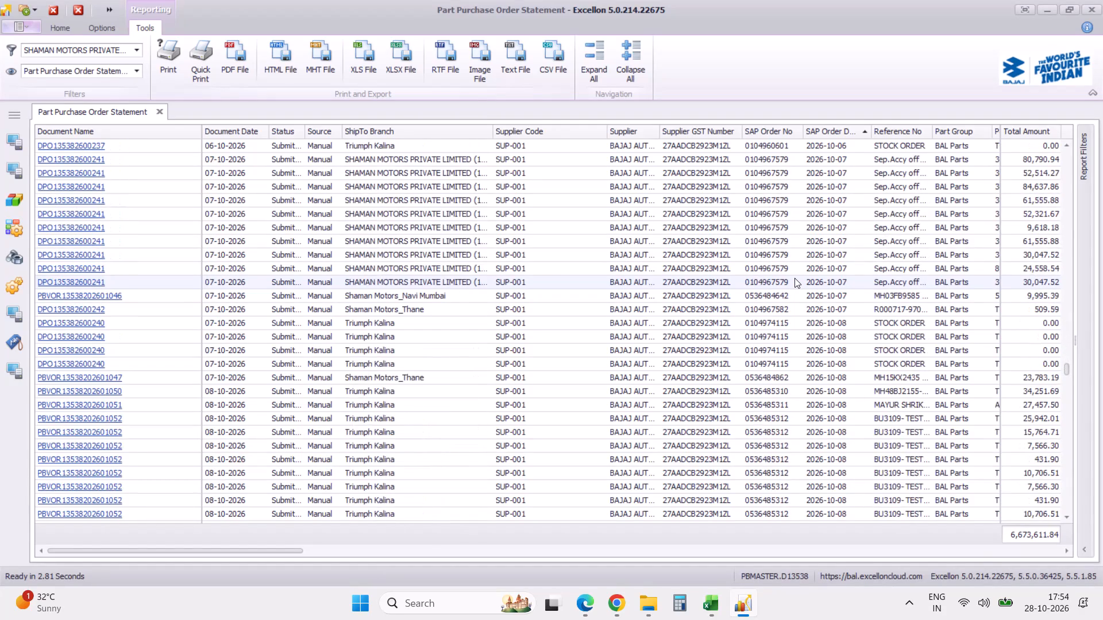
{"action": "scroll", "coordinate": [795, 278], "scroll_direction": "down", "scroll_amount": 20}
{"action": "scroll", "coordinate": [795, 278], "scroll_direction": "down", "scroll_amount": 3}
{"action": "scroll", "coordinate": [795, 278], "scroll_direction": "left", "scroll_amount": 16}
{"action": "scroll", "coordinate": [795, 278], "scroll_direction": "down", "scroll_amount": 11}
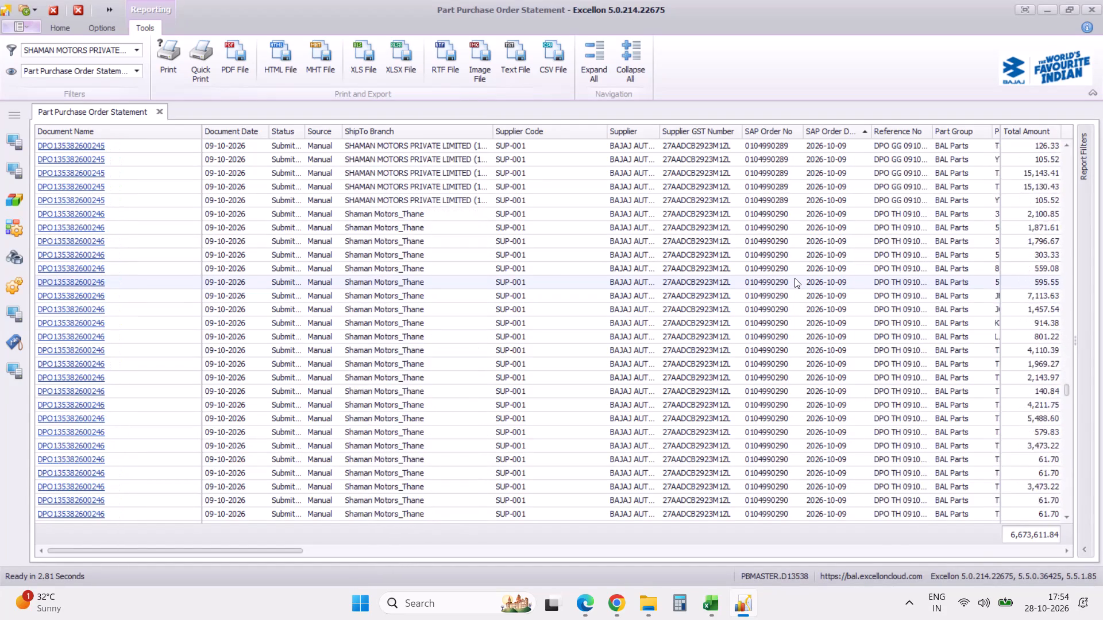
{"action": "scroll", "coordinate": [795, 278], "scroll_direction": "down", "scroll_amount": 20}
{"action": "scroll", "coordinate": [795, 278], "scroll_direction": "down", "scroll_amount": 20}
{"action": "scroll", "coordinate": [795, 278], "scroll_direction": "down", "scroll_amount": 20}
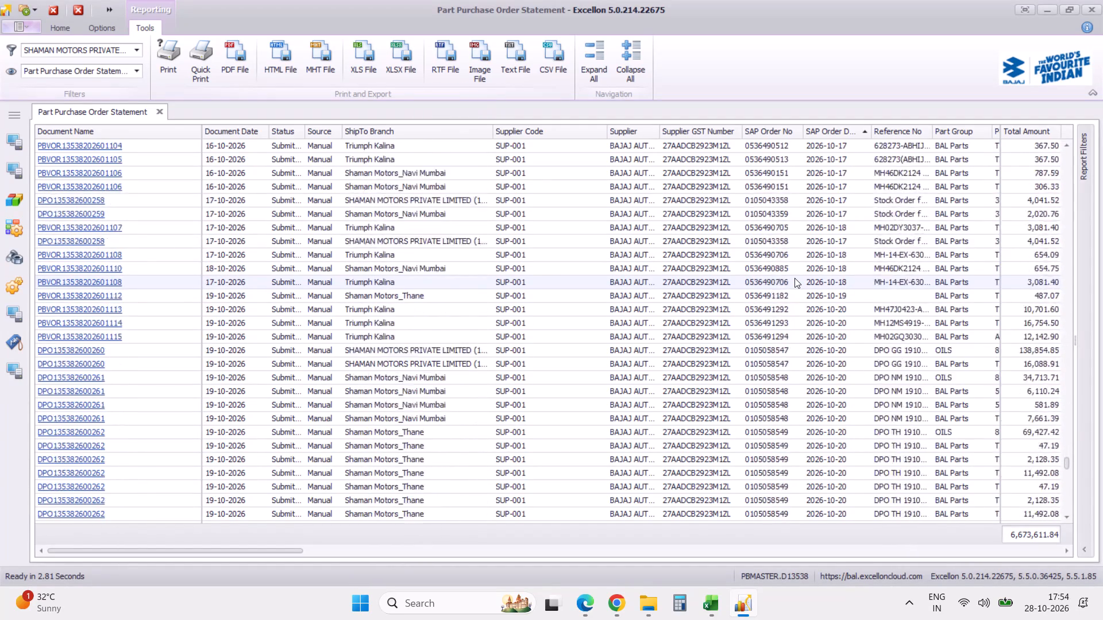
{"action": "scroll", "coordinate": [795, 278], "scroll_direction": "down", "scroll_amount": 20}
{"action": "scroll", "coordinate": [795, 278], "scroll_direction": "down", "scroll_amount": 20}
{"action": "scroll", "coordinate": [795, 278], "scroll_direction": "down", "scroll_amount": 20}
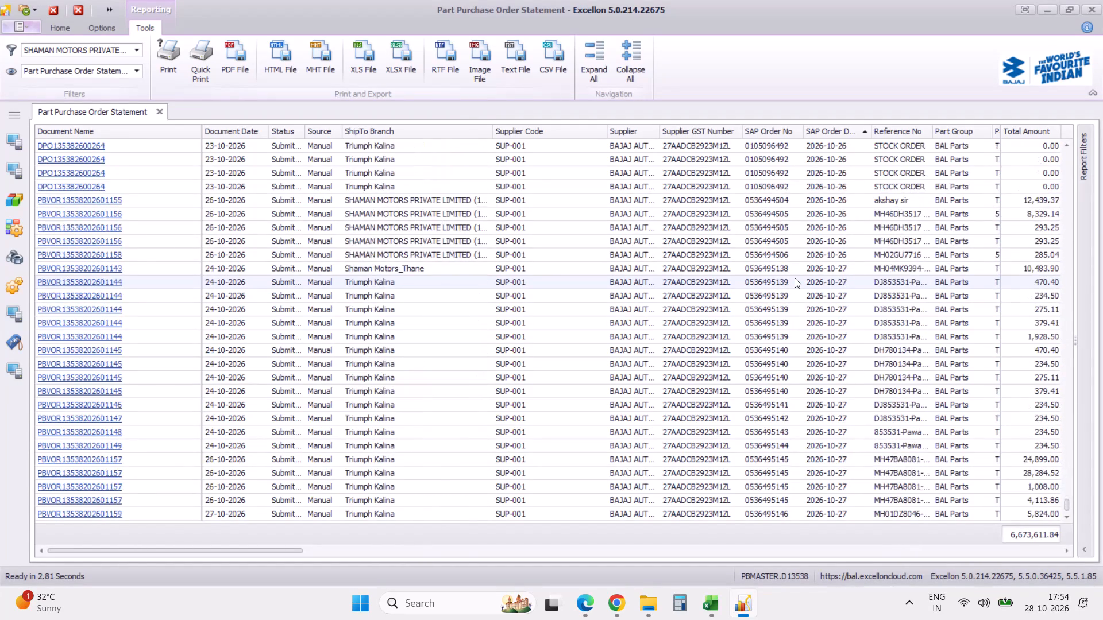
{"action": "scroll", "coordinate": [761, 489], "scroll_direction": "down", "scroll_amount": 20}
{"action": "scroll", "coordinate": [761, 489], "scroll_direction": "down", "scroll_amount": 2}
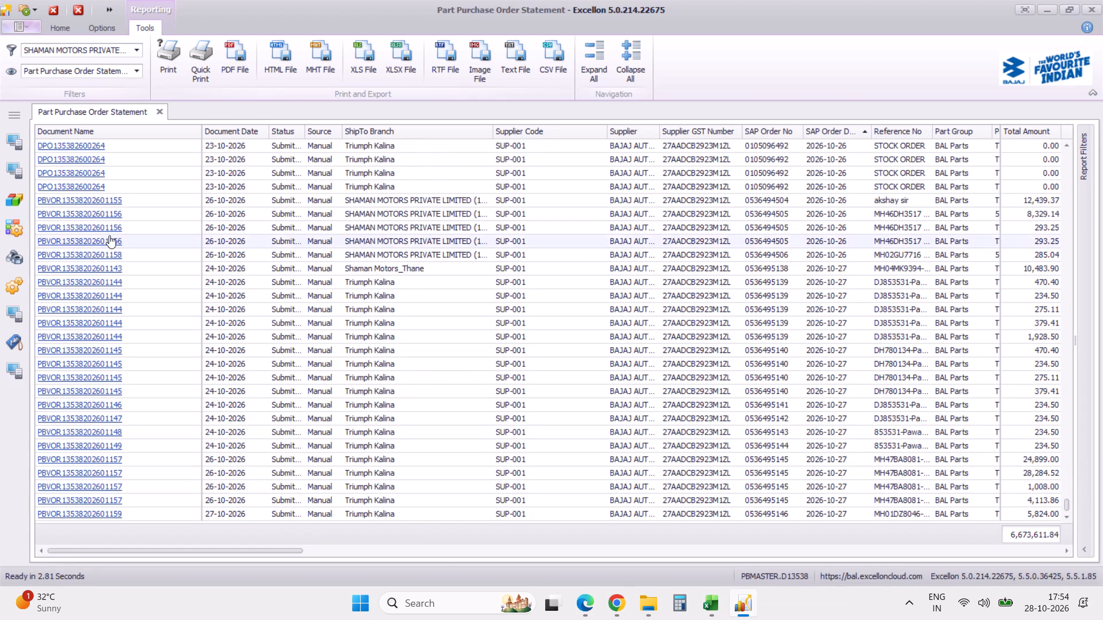
{"action": "left_click", "coordinate": [160, 111]}
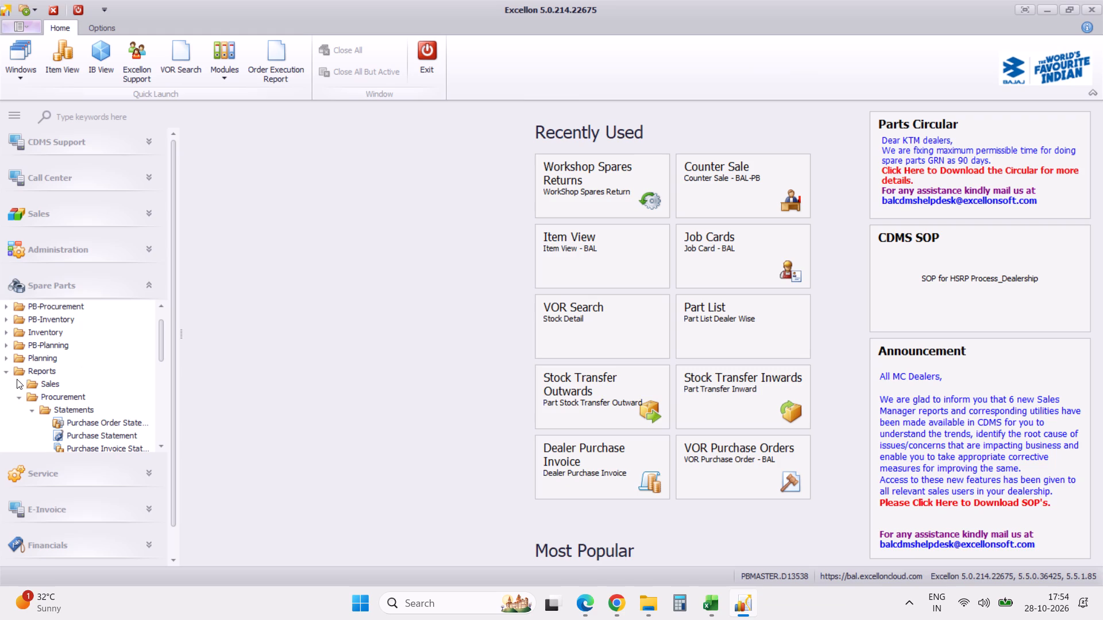
Open the Purchase Order Statement and generate it Year To Date for back order lines only, with Values With Taxes off.
{"action": "left_click", "coordinate": [120, 421]}
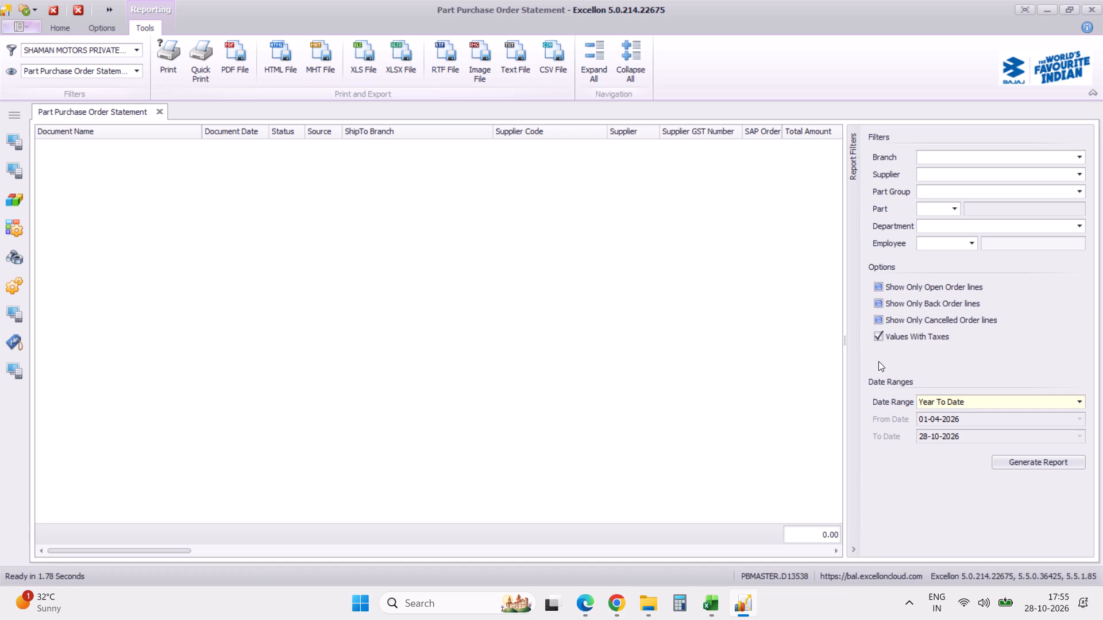
{"action": "left_click", "coordinate": [881, 339]}
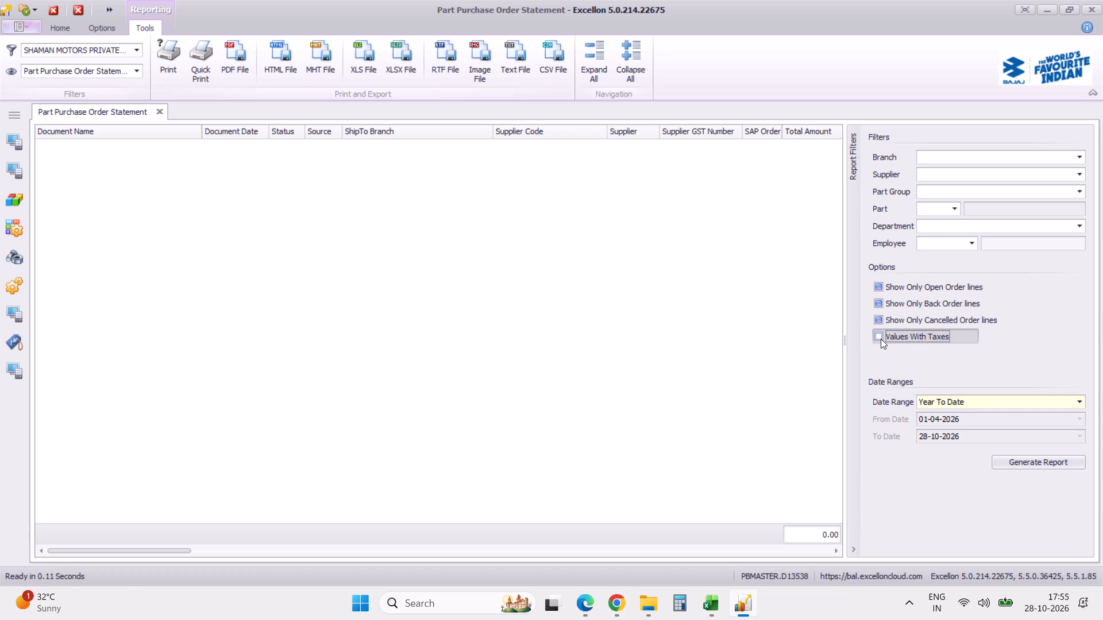
{"action": "left_click", "coordinate": [881, 339]}
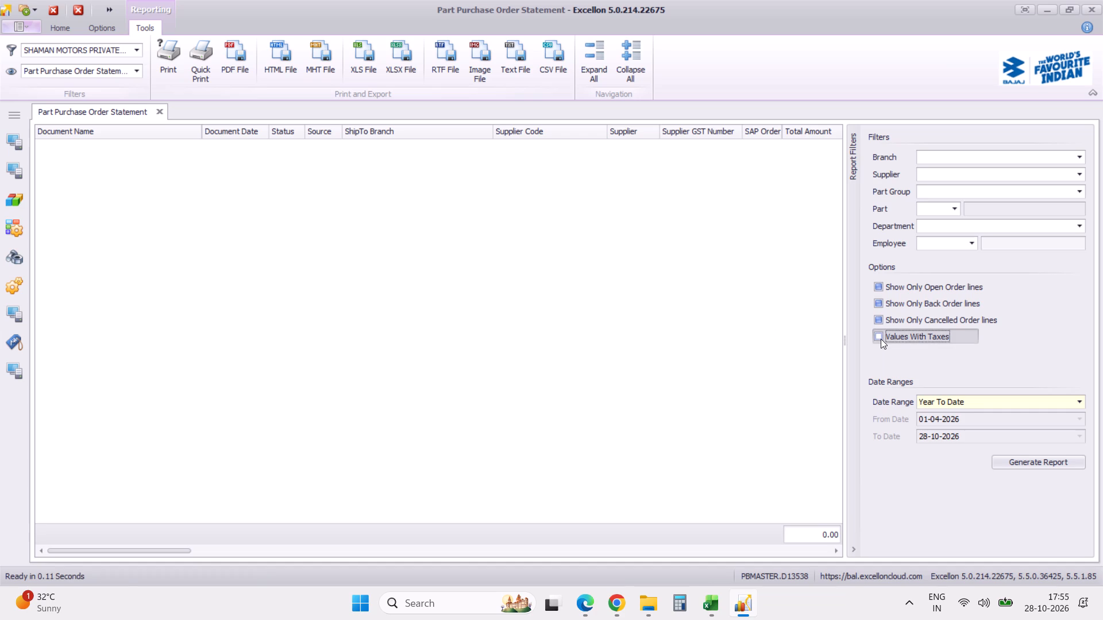
{"action": "left_click", "coordinate": [881, 339]}
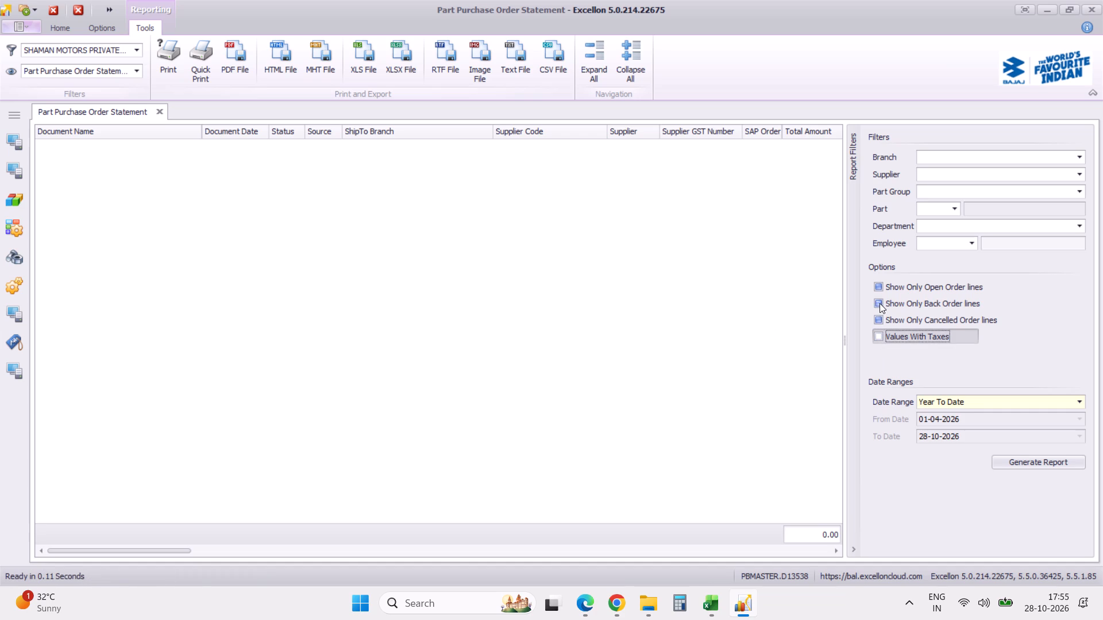
{"action": "left_click", "coordinate": [880, 303]}
{"action": "left_click", "coordinate": [1006, 461]}
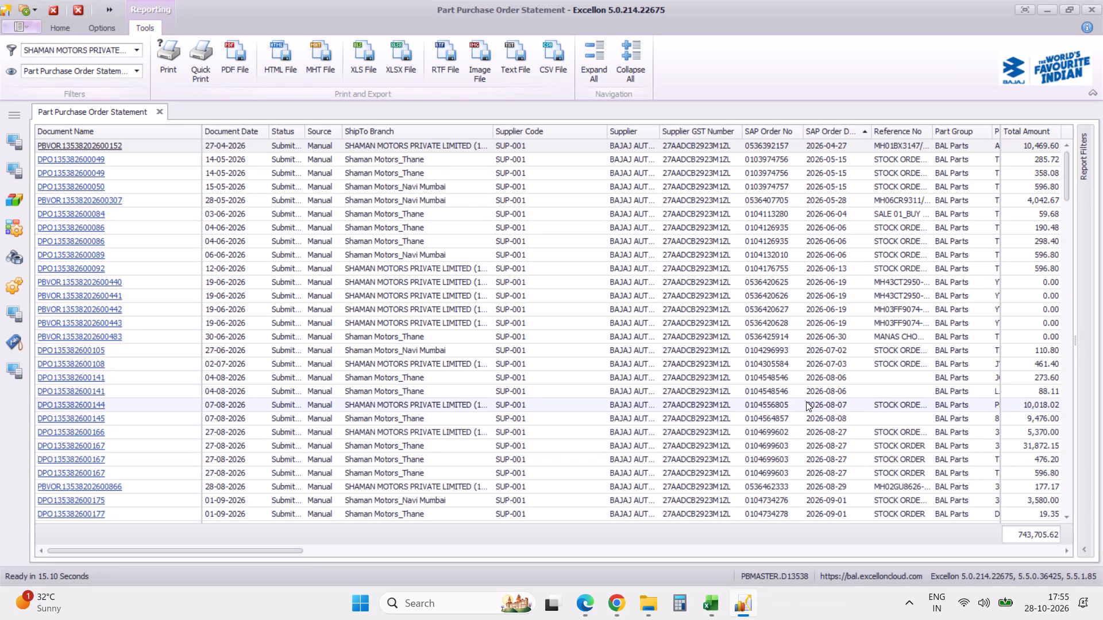
Examine the statement's back order lines down to the latest SAP order dates, including ordered quantities and values, and close the report.
{"action": "scroll", "coordinate": [806, 401], "scroll_direction": "right", "scroll_amount": 20}
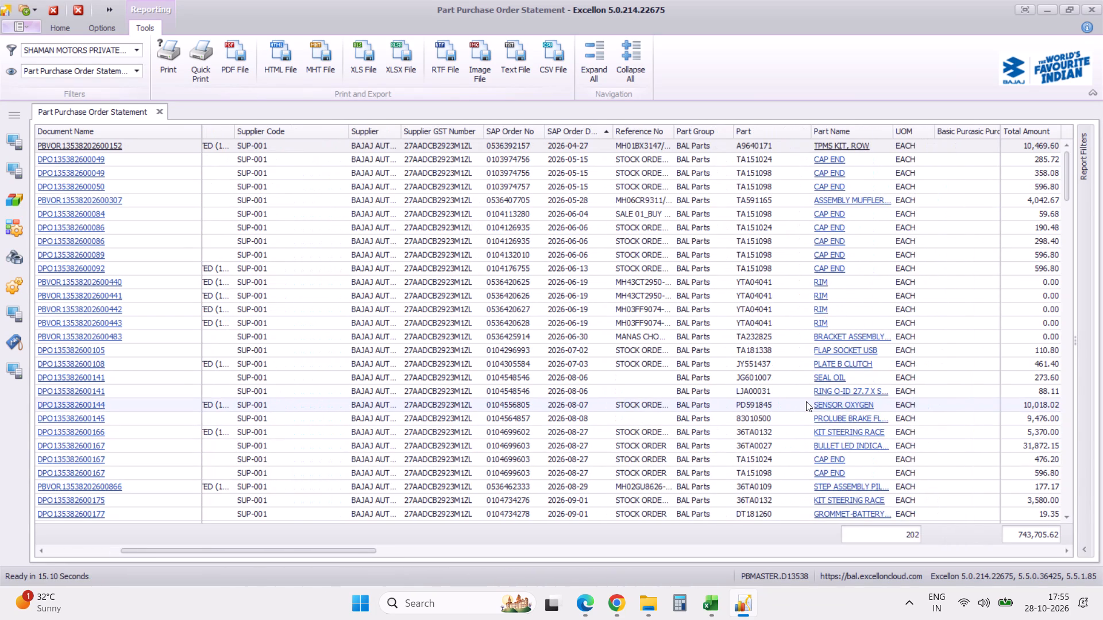
{"action": "scroll", "coordinate": [806, 401], "scroll_direction": "down", "scroll_amount": 20}
{"action": "scroll", "coordinate": [806, 401], "scroll_direction": "down", "scroll_amount": 20}
{"action": "scroll", "coordinate": [806, 401], "scroll_direction": "down", "scroll_amount": 18}
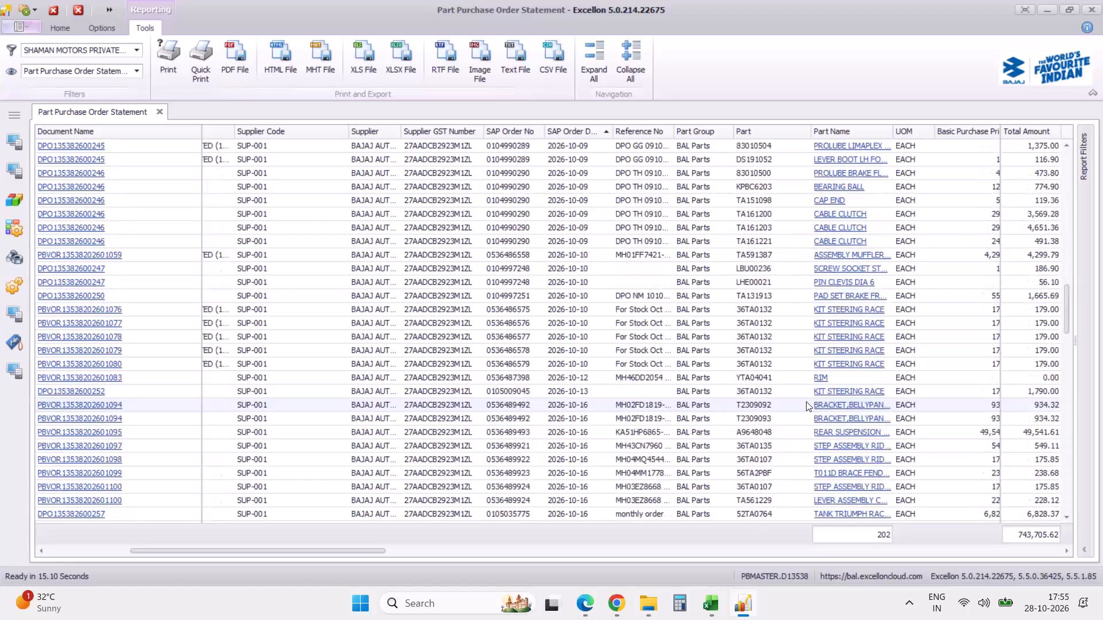
{"action": "scroll", "coordinate": [806, 401], "scroll_direction": "down", "scroll_amount": 20}
{"action": "scroll", "coordinate": [806, 401], "scroll_direction": "down", "scroll_amount": 20}
{"action": "scroll", "coordinate": [806, 401], "scroll_direction": "down", "scroll_amount": 20}
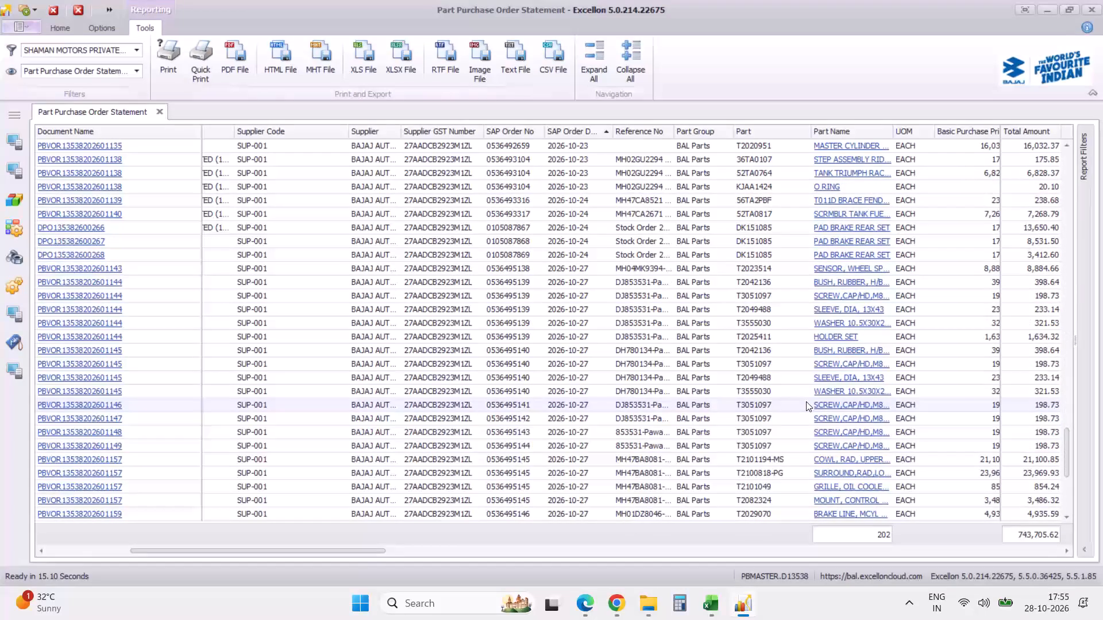
{"action": "scroll", "coordinate": [806, 401], "scroll_direction": "down", "scroll_amount": 11}
{"action": "scroll", "coordinate": [806, 401], "scroll_direction": "right", "scroll_amount": 16}
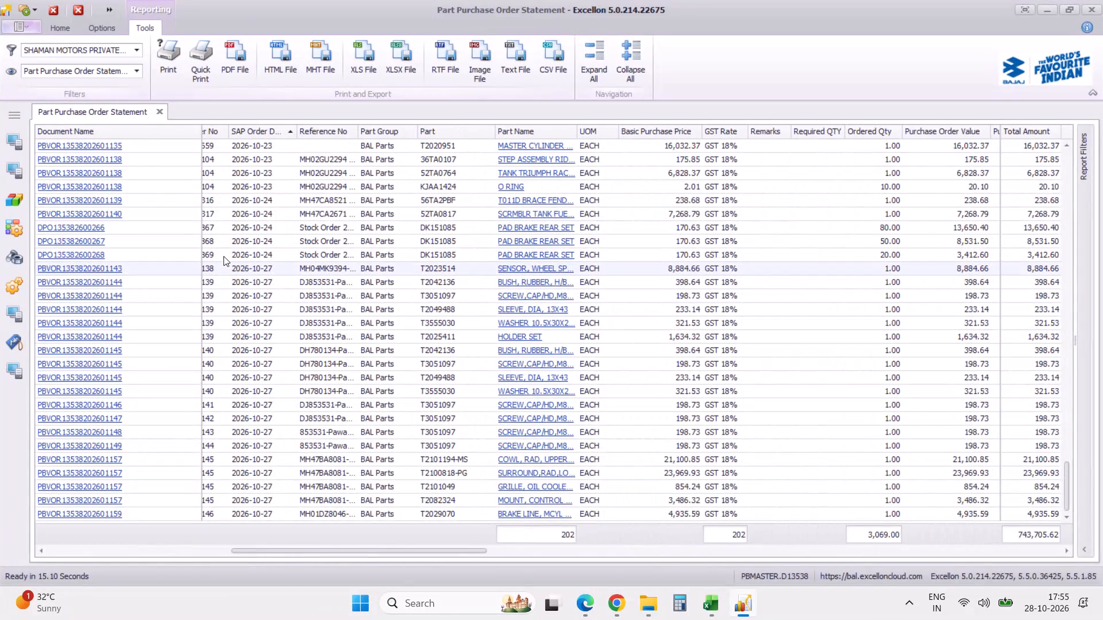
{"action": "left_click", "coordinate": [161, 113]}
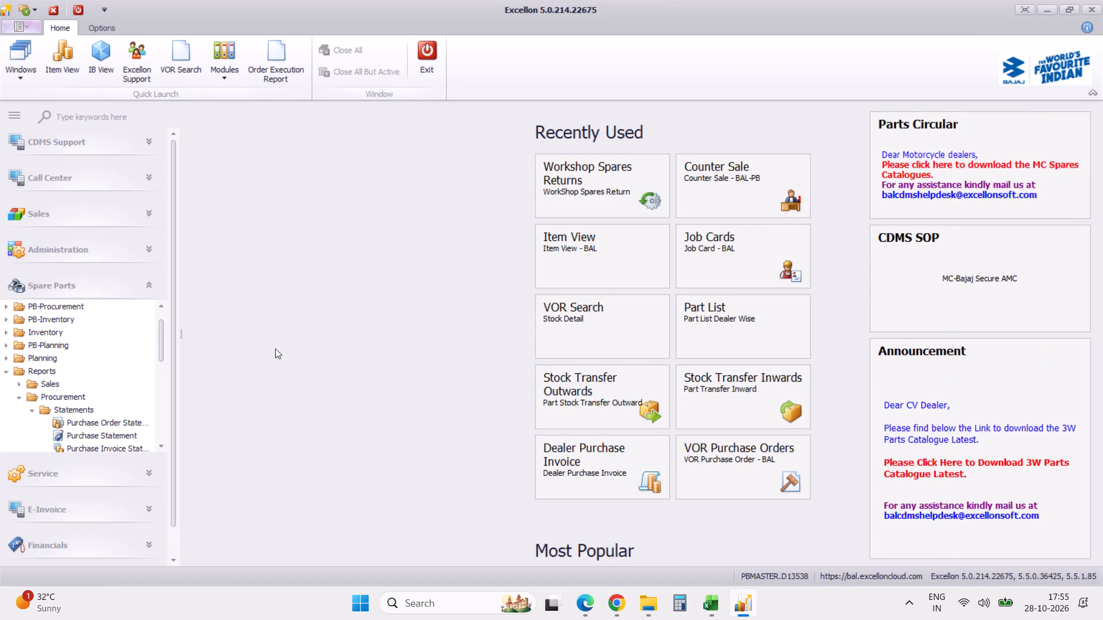
Search the modules for GRN and open the GRN list under PB-Procurement.
{"action": "left_click", "coordinate": [118, 122]}
{"action": "type", "text": "GRN"}
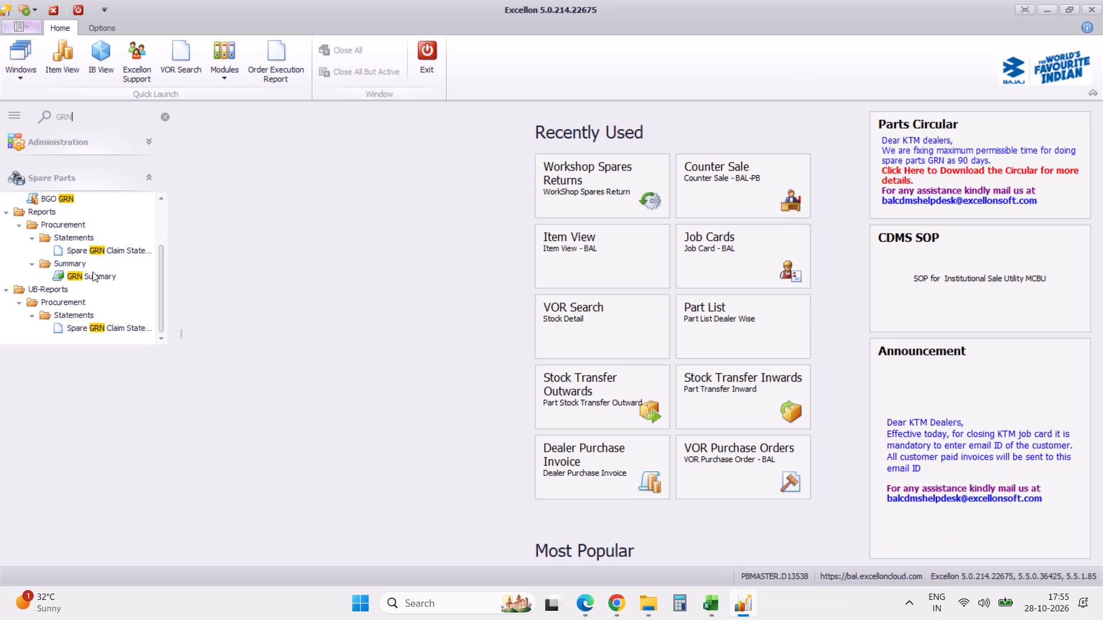
{"action": "scroll", "coordinate": [111, 277], "scroll_direction": "up", "scroll_amount": 15}
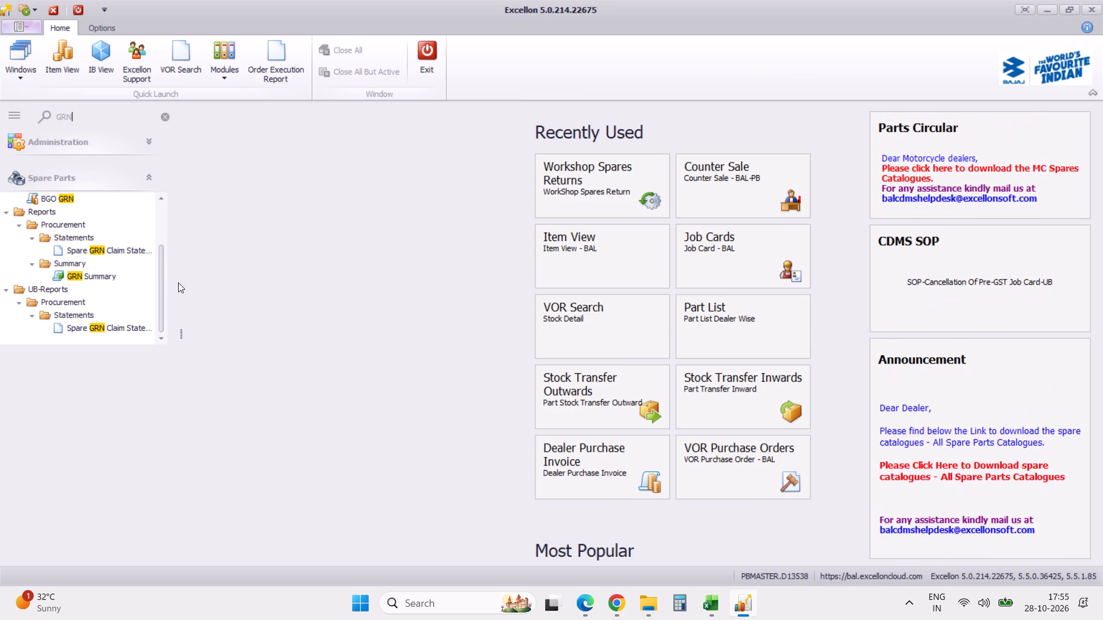
{"action": "left_click_drag", "start_coordinate": [161, 278], "coordinate": [162, 235]}
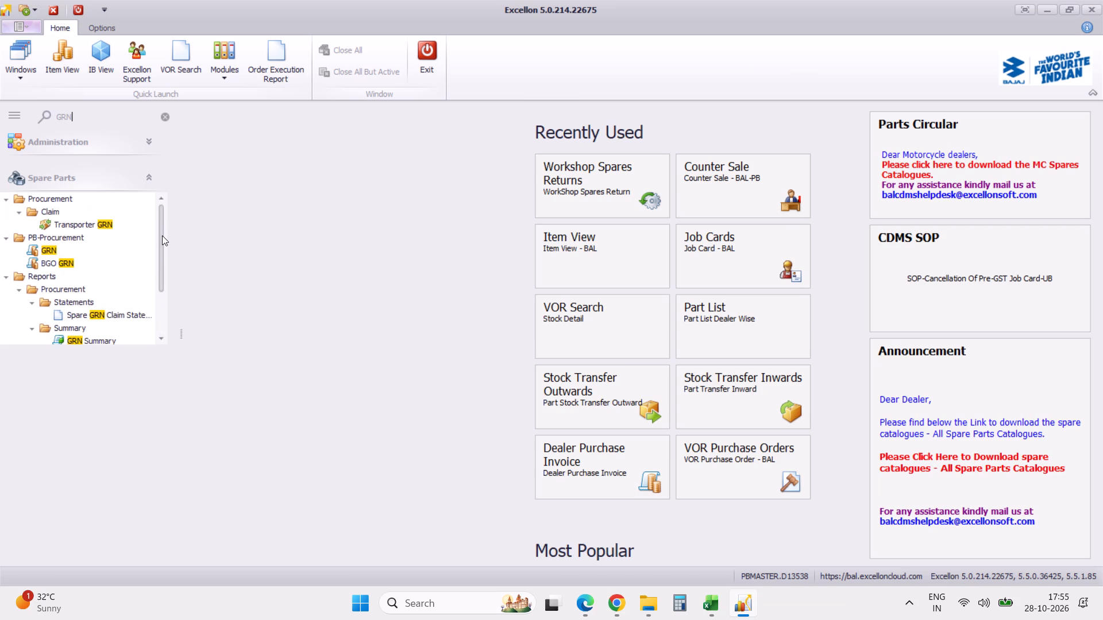
{"action": "left_click_drag", "start_coordinate": [162, 235], "coordinate": [162, 226]}
{"action": "left_click", "coordinate": [51, 250]}
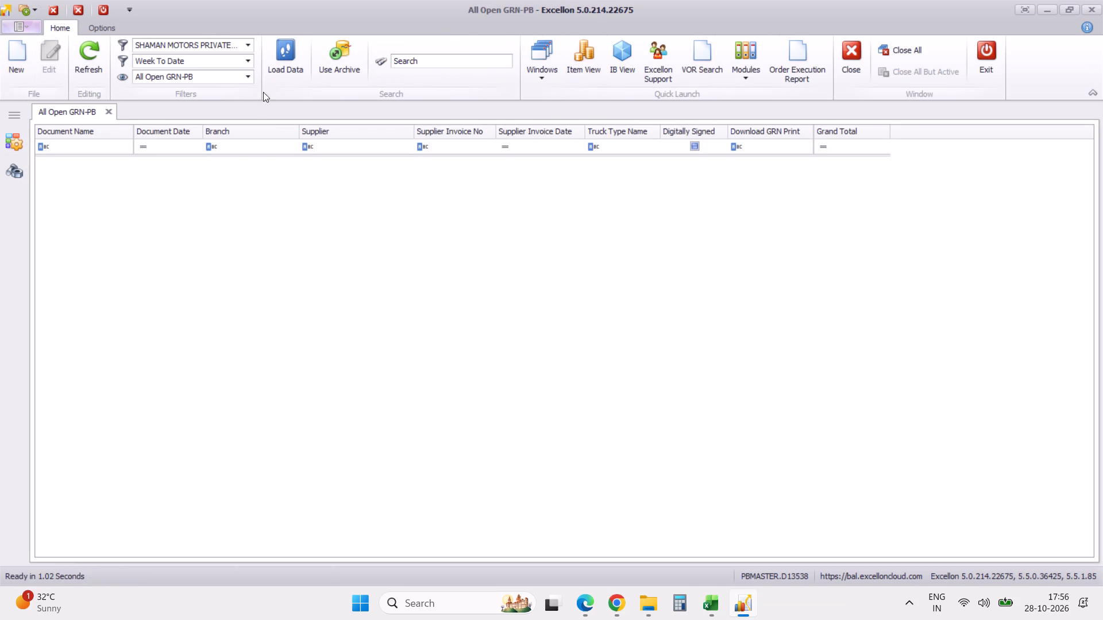
Load the Week To Date records of All Open GRN-PB, look through the receipts and view the details of a Shaman Motors_Thane receipt.
{"action": "left_click", "coordinate": [274, 73]}
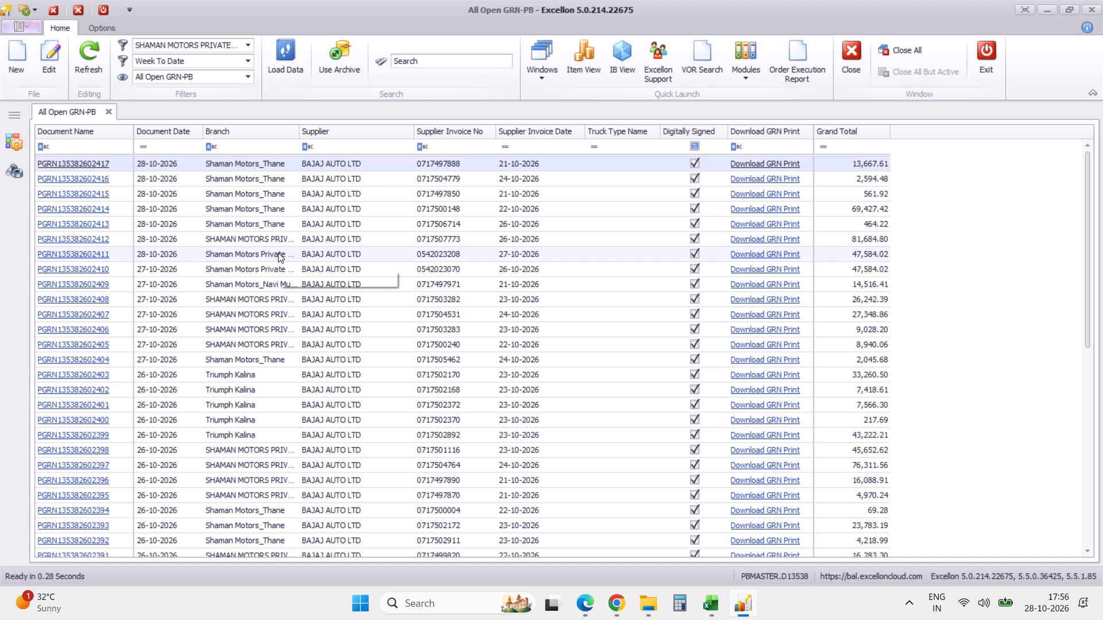
{"action": "scroll", "coordinate": [306, 321], "scroll_direction": "down", "scroll_amount": 20}
{"action": "scroll", "coordinate": [306, 321], "scroll_direction": "down", "scroll_amount": 3}
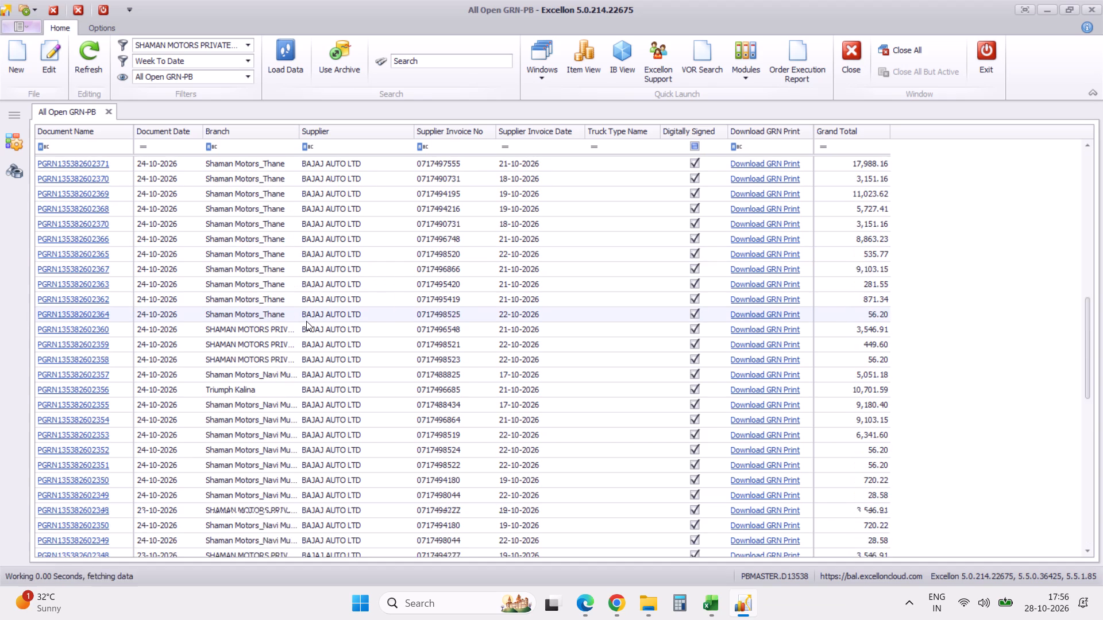
{"action": "scroll", "coordinate": [306, 321], "scroll_direction": "down", "scroll_amount": 2}
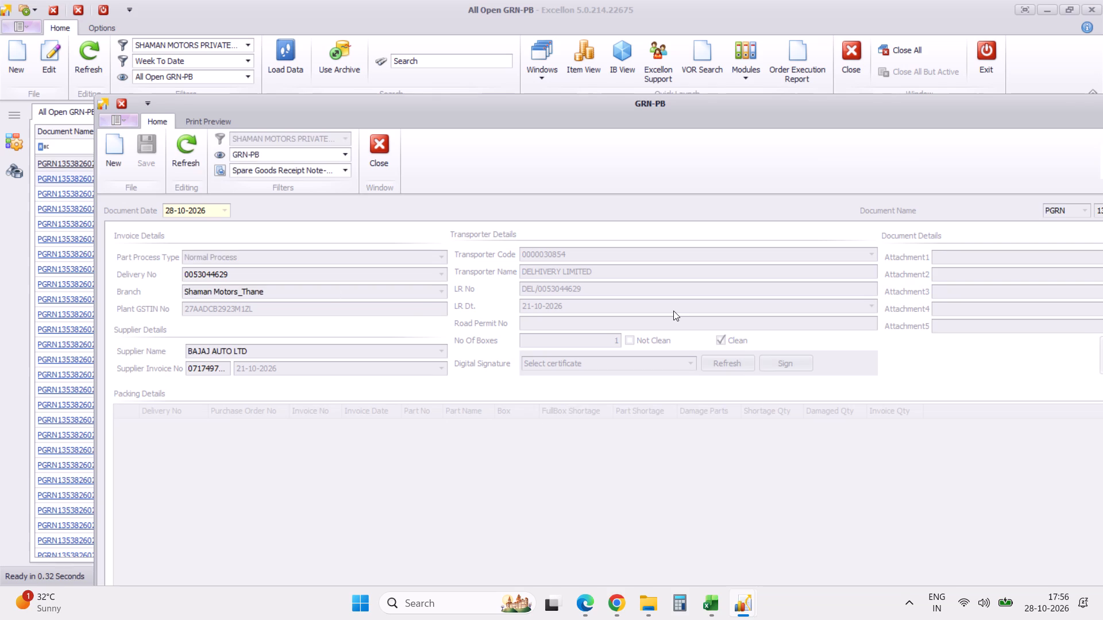
{"action": "left_click", "coordinate": [926, 117]}
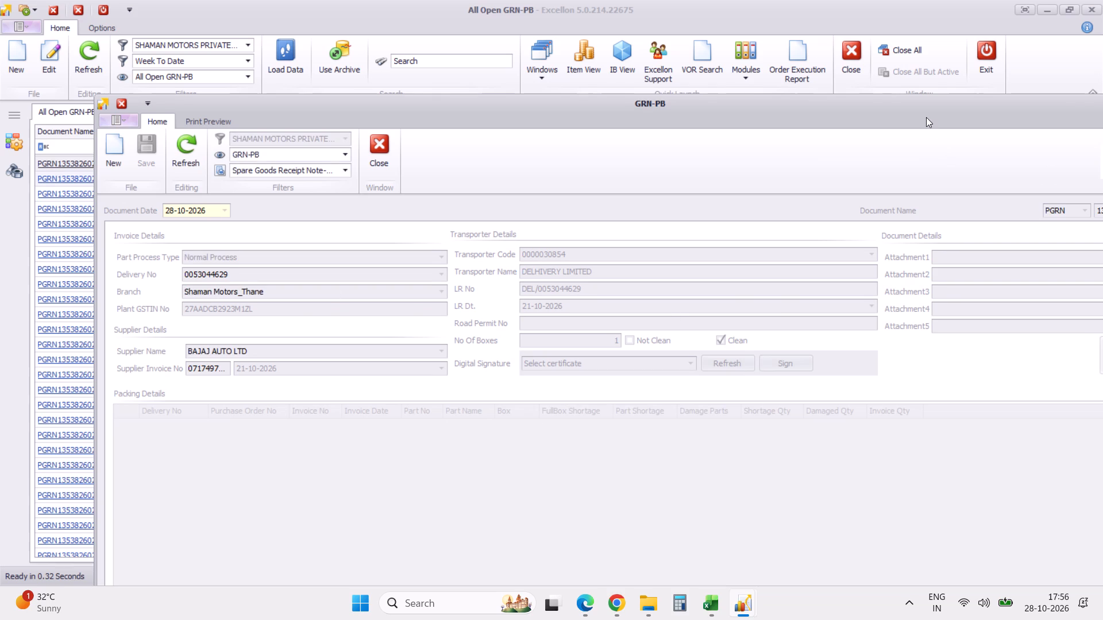
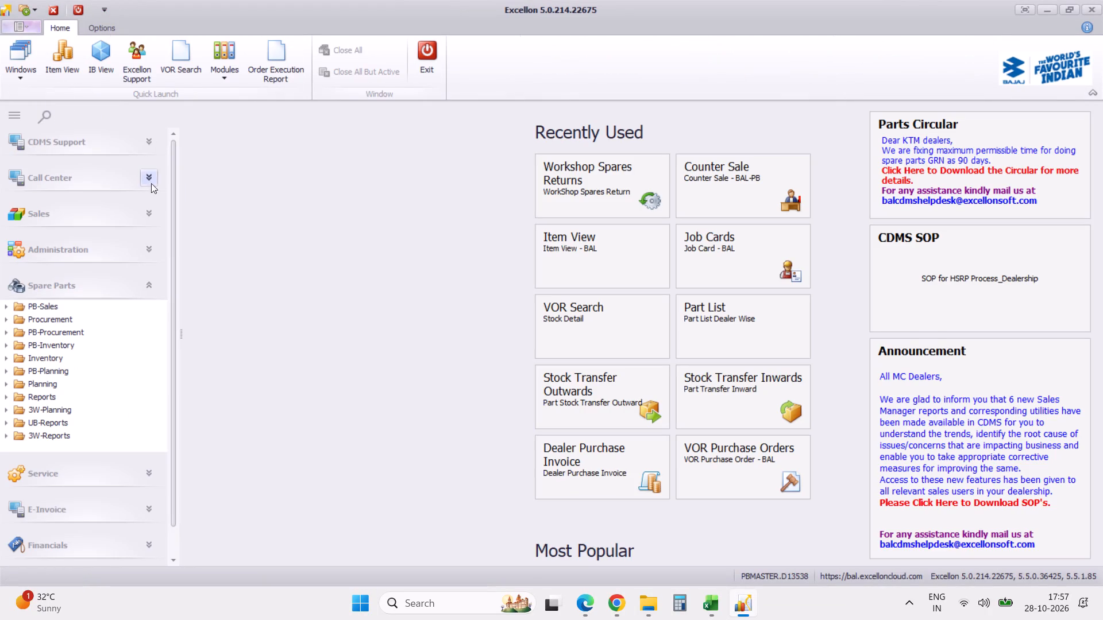
Open the Part Purchase Order Statement from the Spare Parts procurement reports and generate it for Year To Date with Values With Taxes on.
{"action": "left_click", "coordinate": [4, 398]}
{"action": "left_click", "coordinate": [4, 398]}
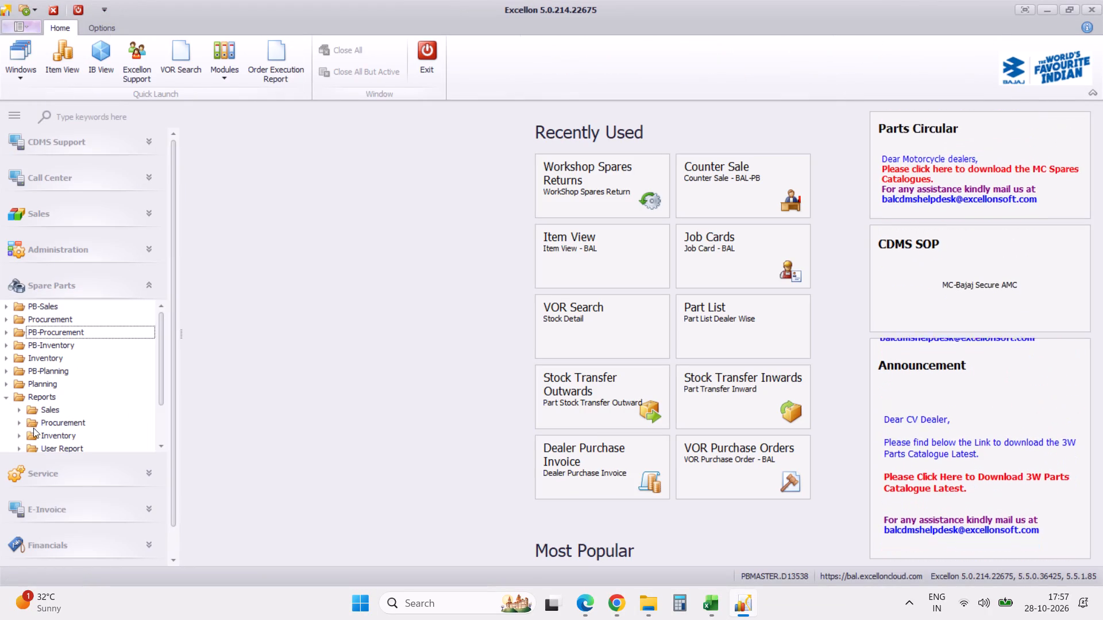
{"action": "left_click", "coordinate": [21, 423]}
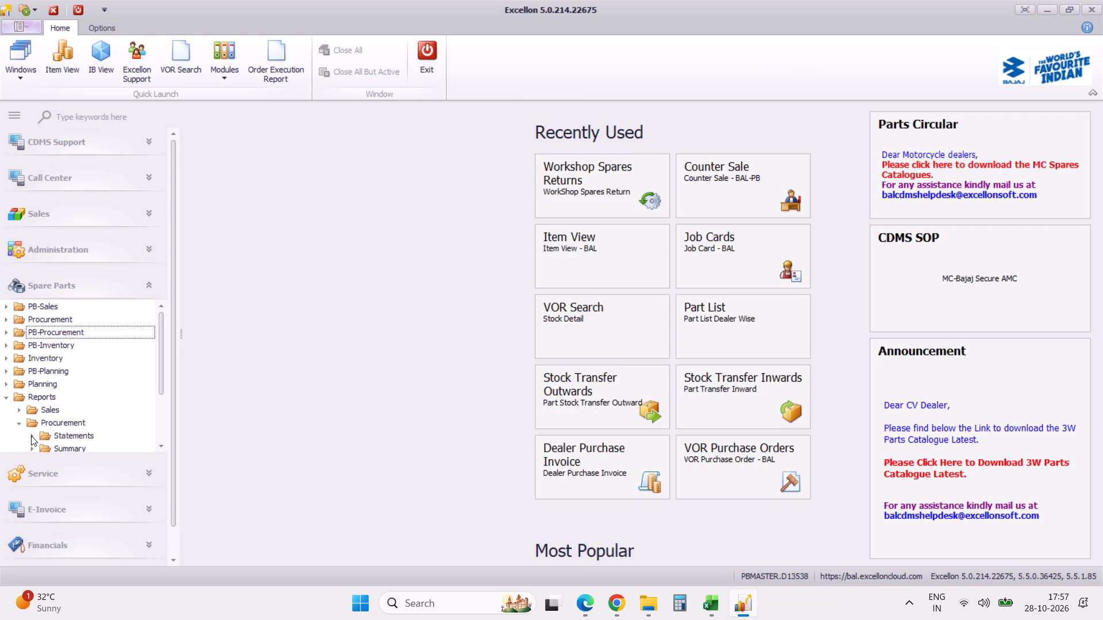
{"action": "left_click", "coordinate": [31, 436]}
{"action": "left_click", "coordinate": [91, 447]}
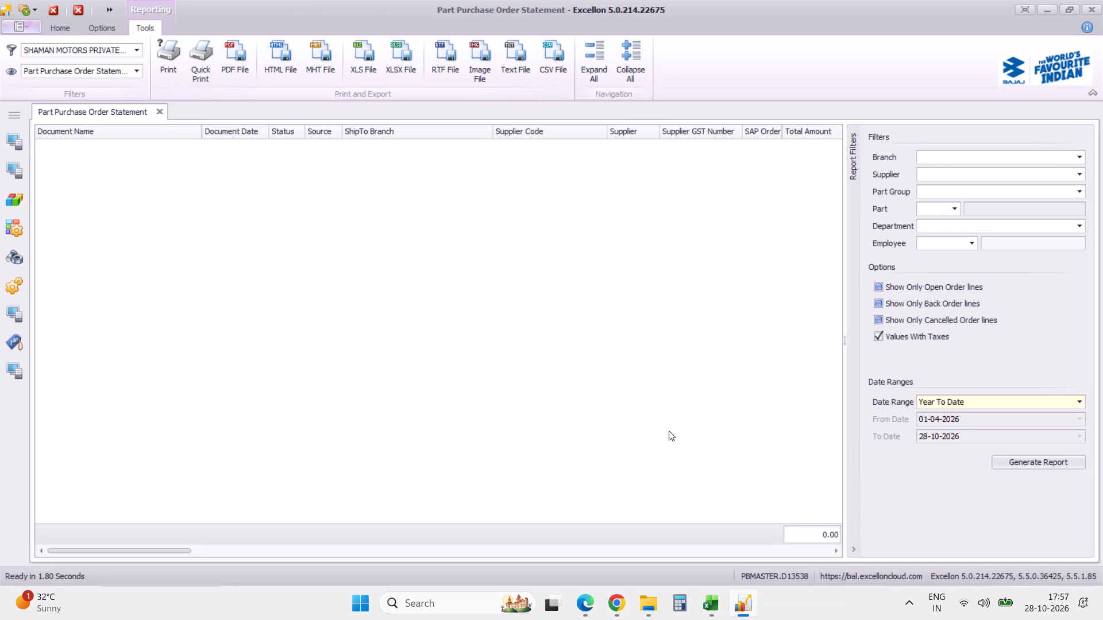
{"action": "left_click", "coordinate": [1065, 462]}
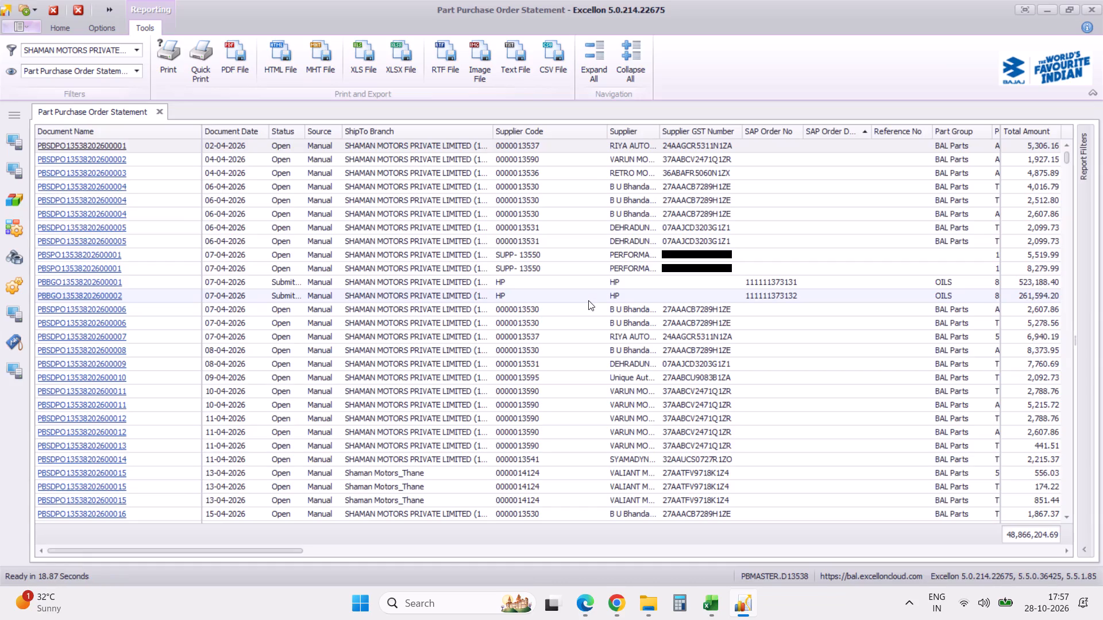
Search the generated purchase order statement for part 36TA0141.
{"action": "scroll", "coordinate": [588, 300], "scroll_direction": "right", "scroll_amount": 20}
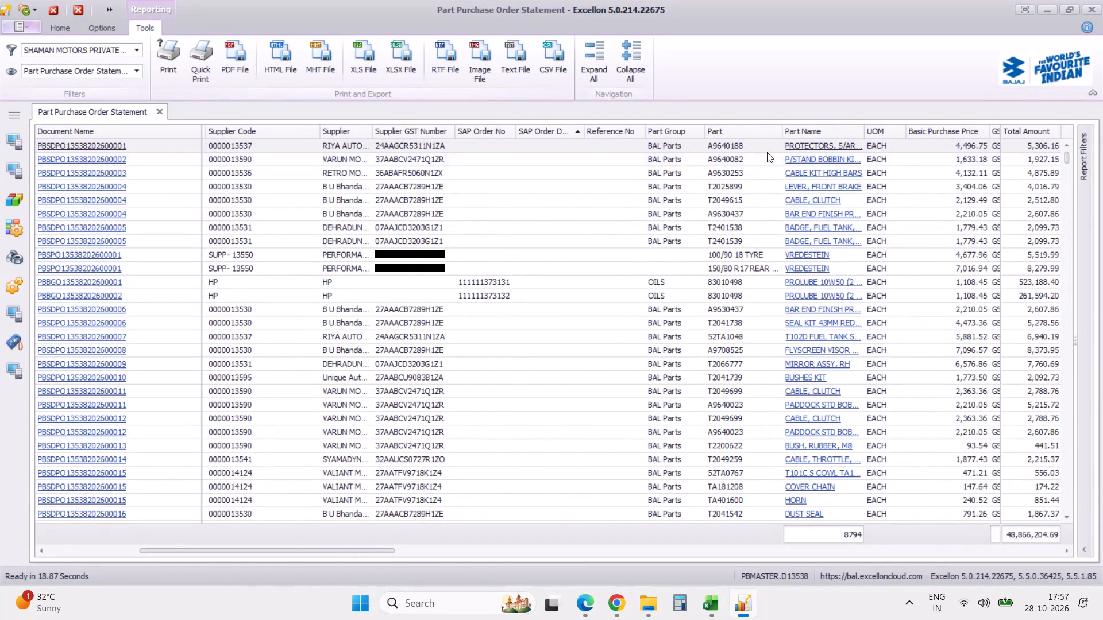
{"action": "key", "text": "ctrl+f"}
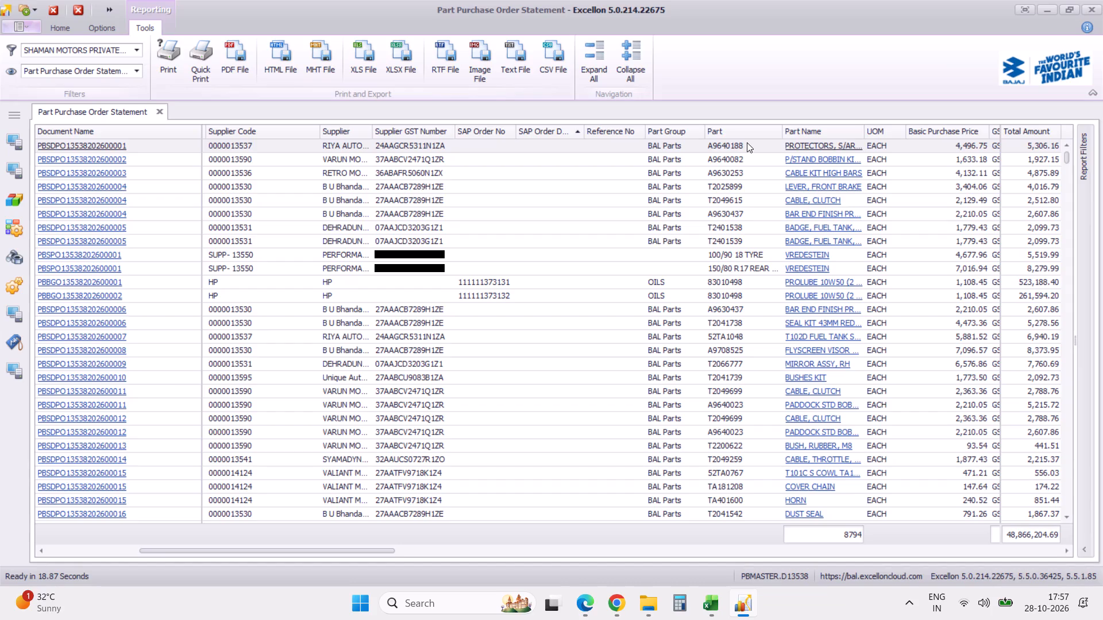
{"action": "left_click", "coordinate": [660, 269]}
{"action": "key", "text": "ctrl+f"}
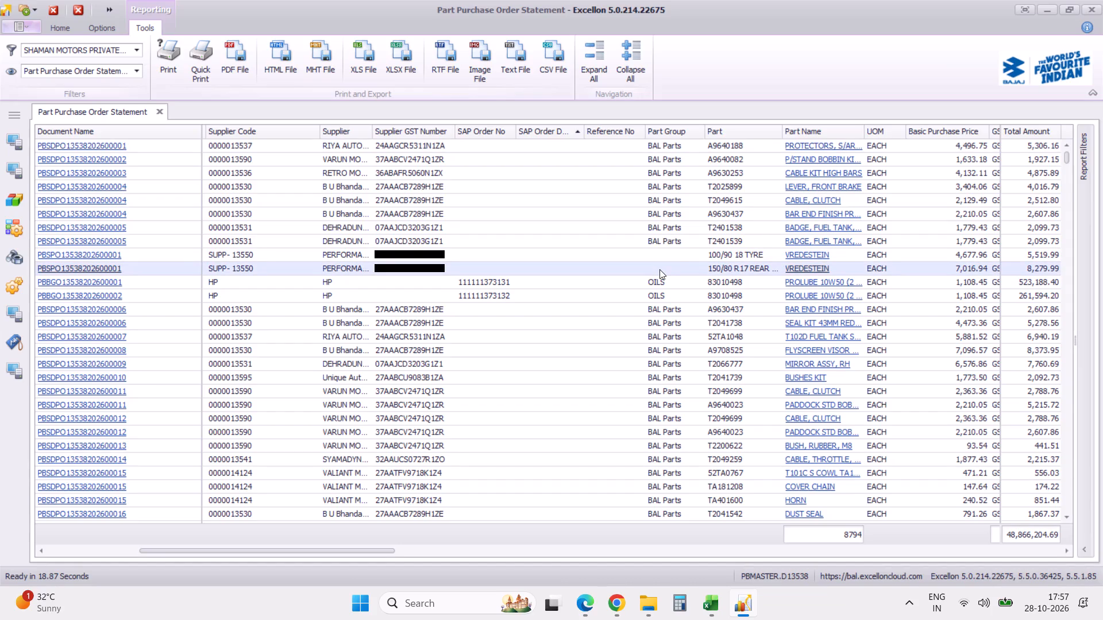
{"action": "key", "text": "ctrl+v"}
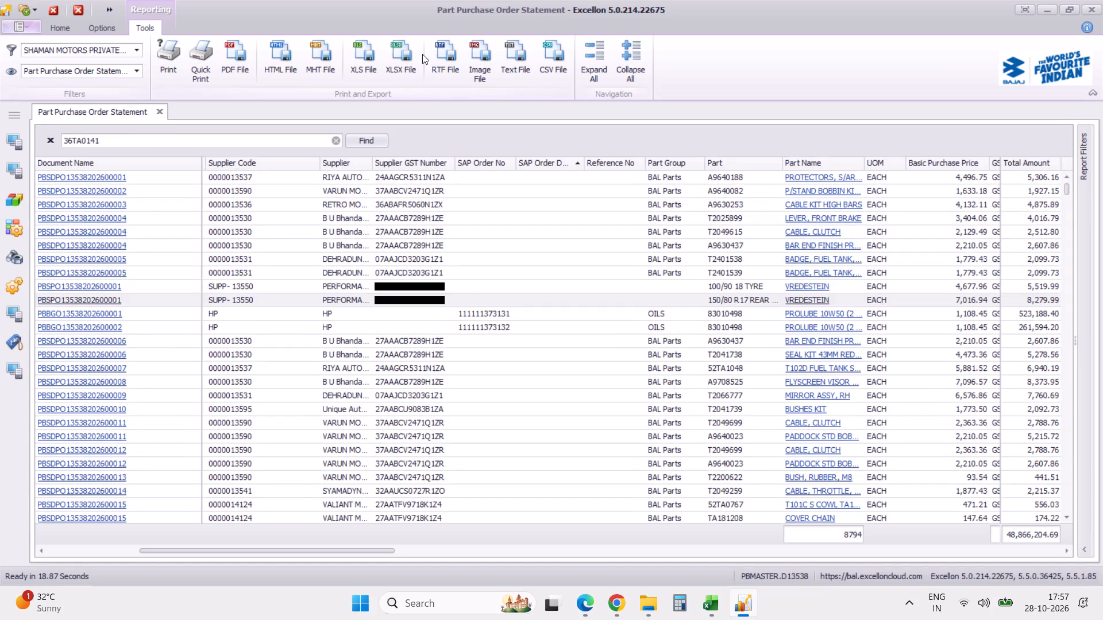
{"action": "left_click", "coordinate": [361, 145]}
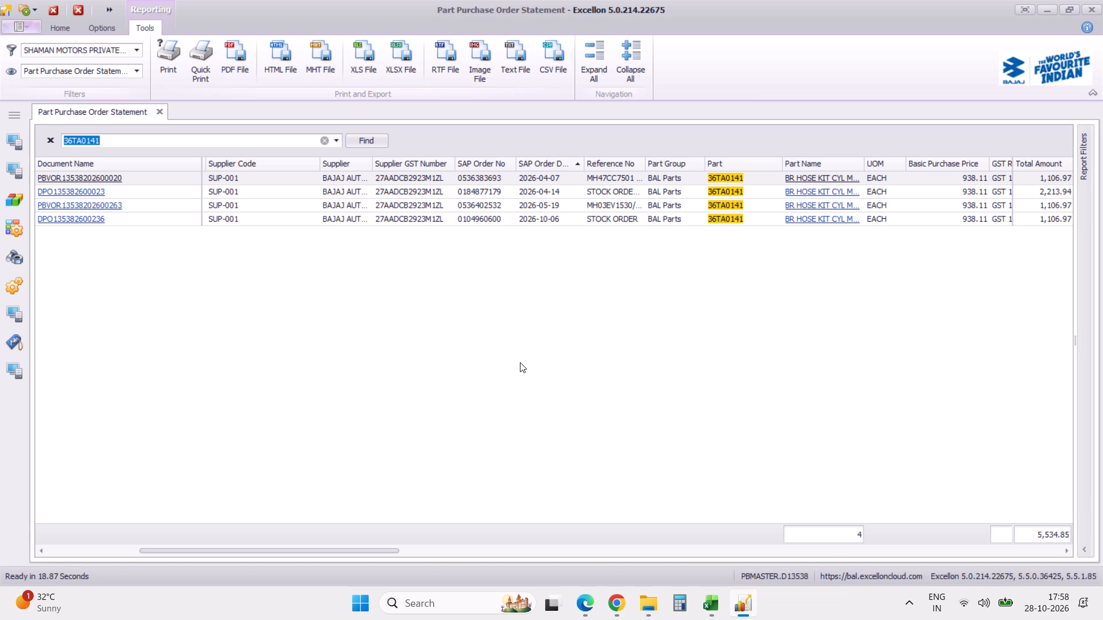
Examine part 36TA0141's order lines for ordered, back order, undispatched, in-transit and GRN quantities and values, plus the order submission dates.
{"action": "scroll", "coordinate": [520, 362], "scroll_direction": "right", "scroll_amount": 7}
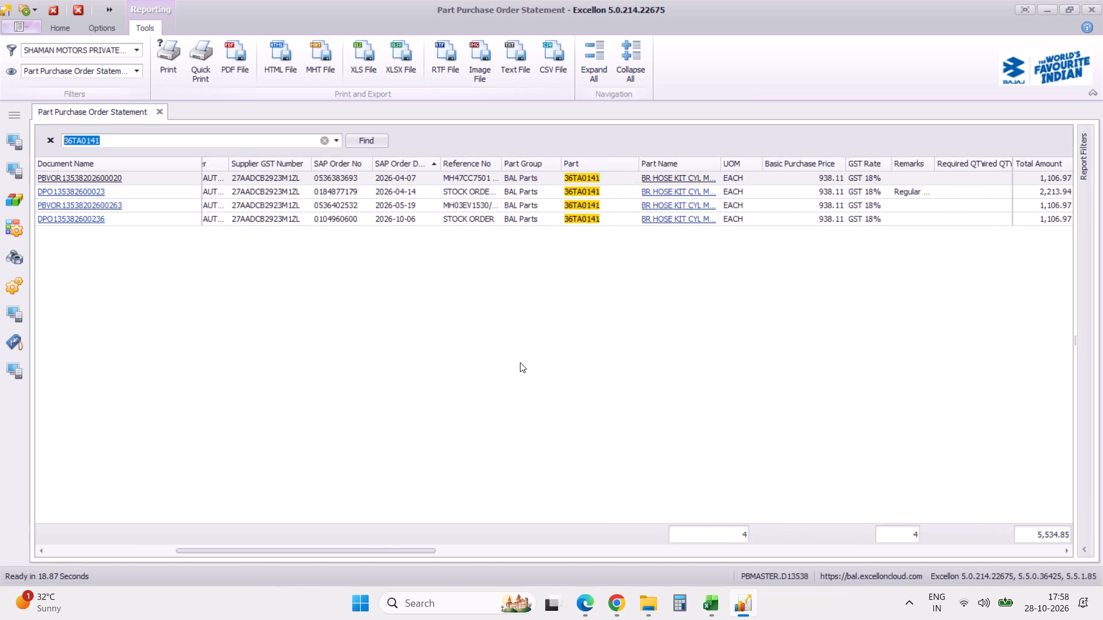
{"action": "scroll", "coordinate": [520, 362], "scroll_direction": "right", "scroll_amount": 18}
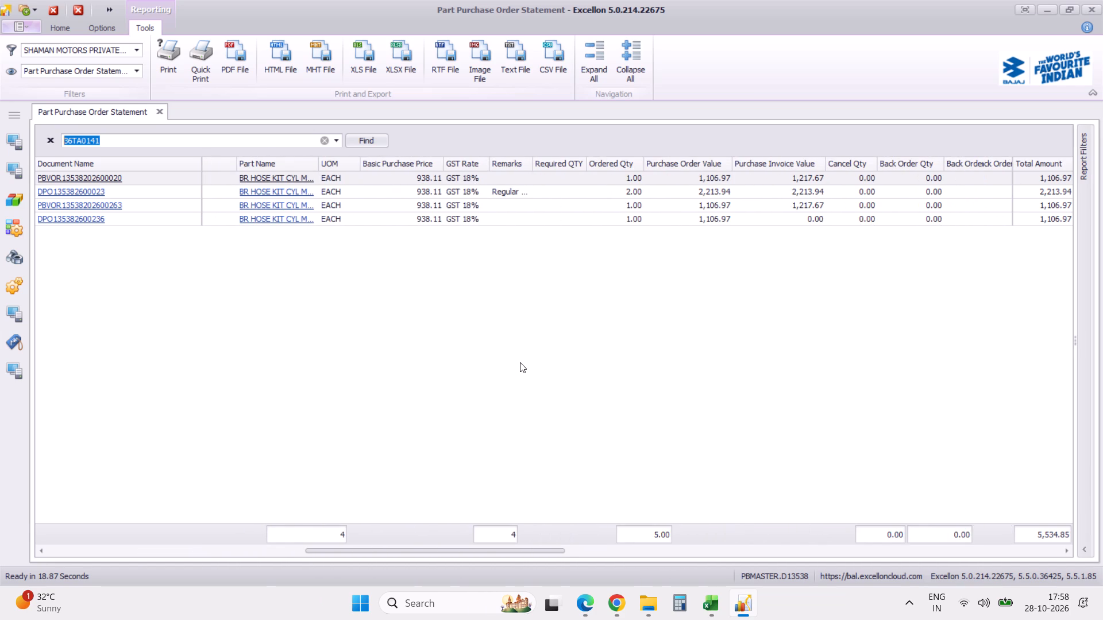
{"action": "scroll", "coordinate": [520, 362], "scroll_direction": "right", "scroll_amount": 6}
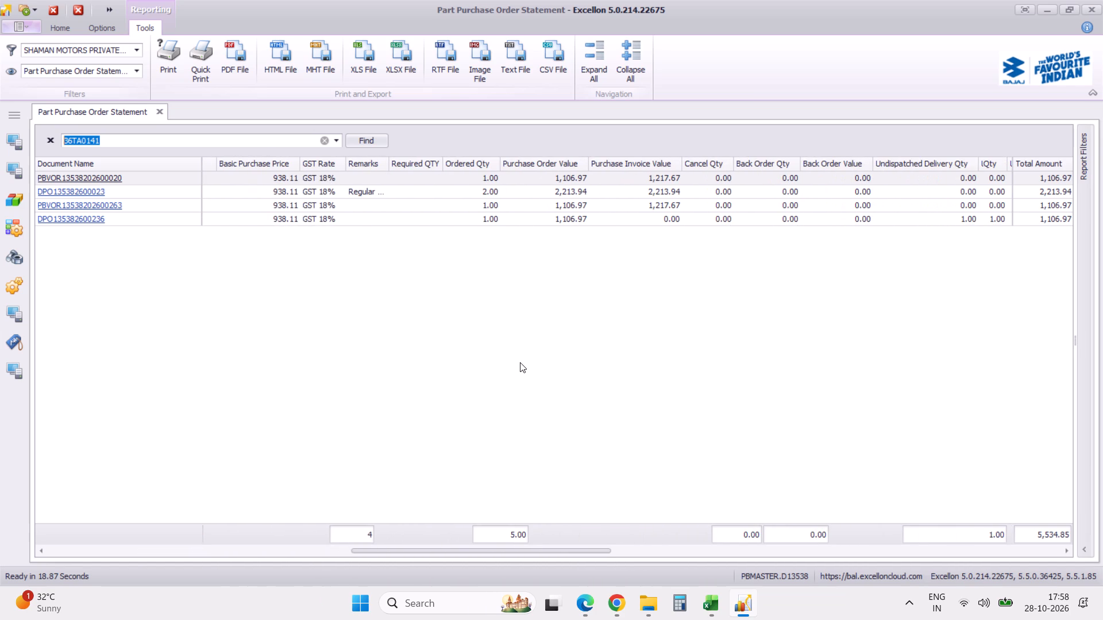
{"action": "scroll", "coordinate": [520, 362], "scroll_direction": "right", "scroll_amount": 8}
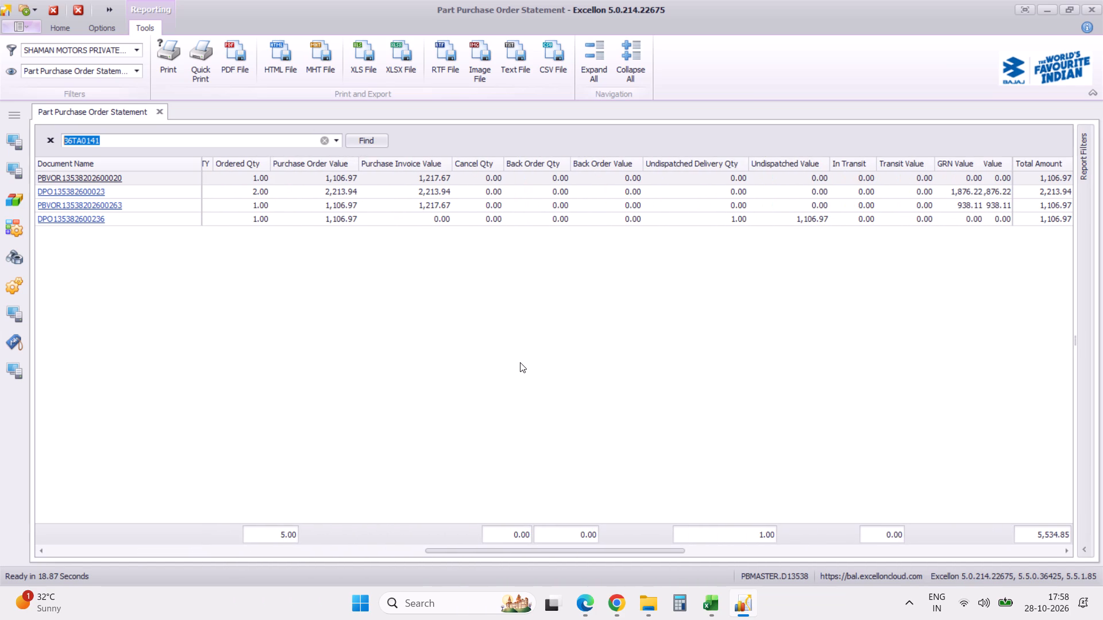
{"action": "scroll", "coordinate": [520, 362], "scroll_direction": "right", "scroll_amount": 19}
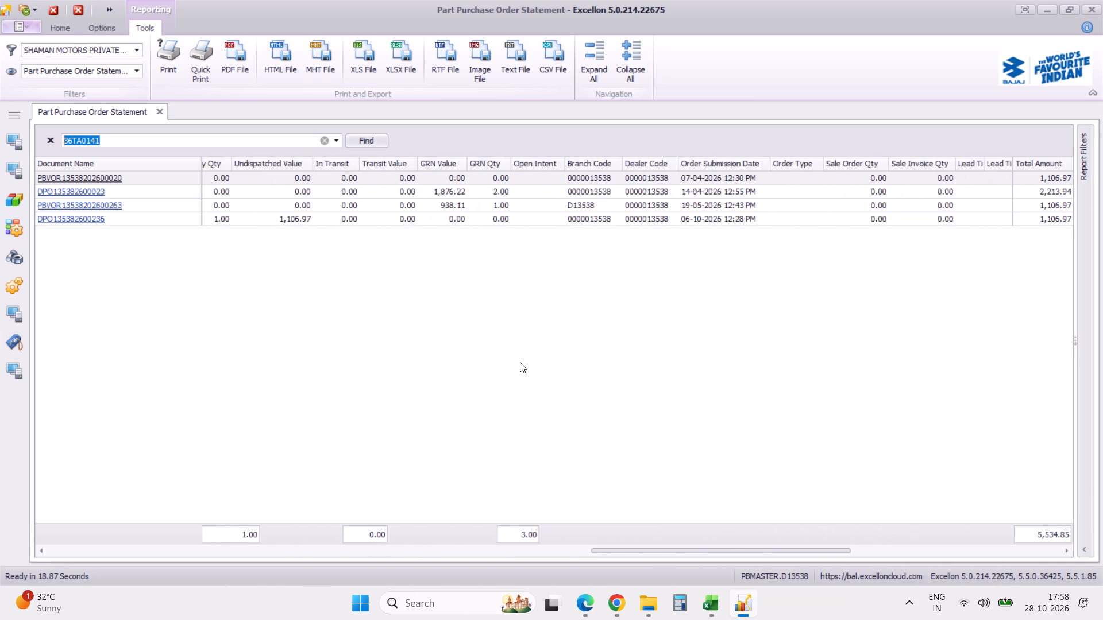
{"action": "scroll", "coordinate": [520, 362], "scroll_direction": "right", "scroll_amount": 20}
{"action": "scroll", "coordinate": [520, 362], "scroll_direction": "right", "scroll_amount": 3}
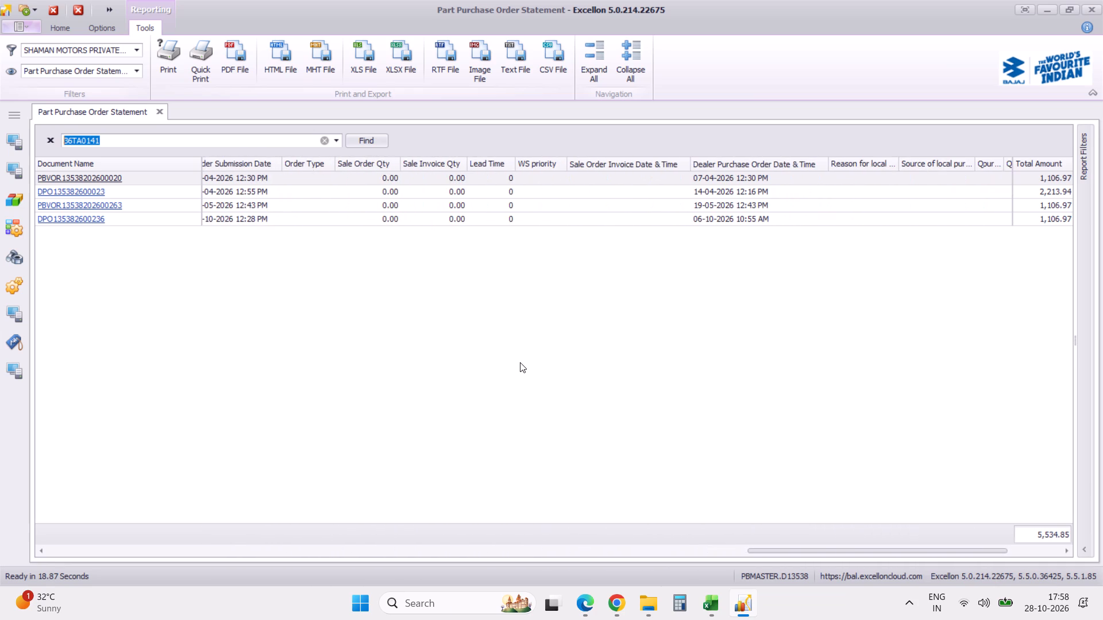
{"action": "scroll", "coordinate": [520, 362], "scroll_direction": "left", "scroll_amount": 20}
{"action": "scroll", "coordinate": [520, 362], "scroll_direction": "left", "scroll_amount": 15}
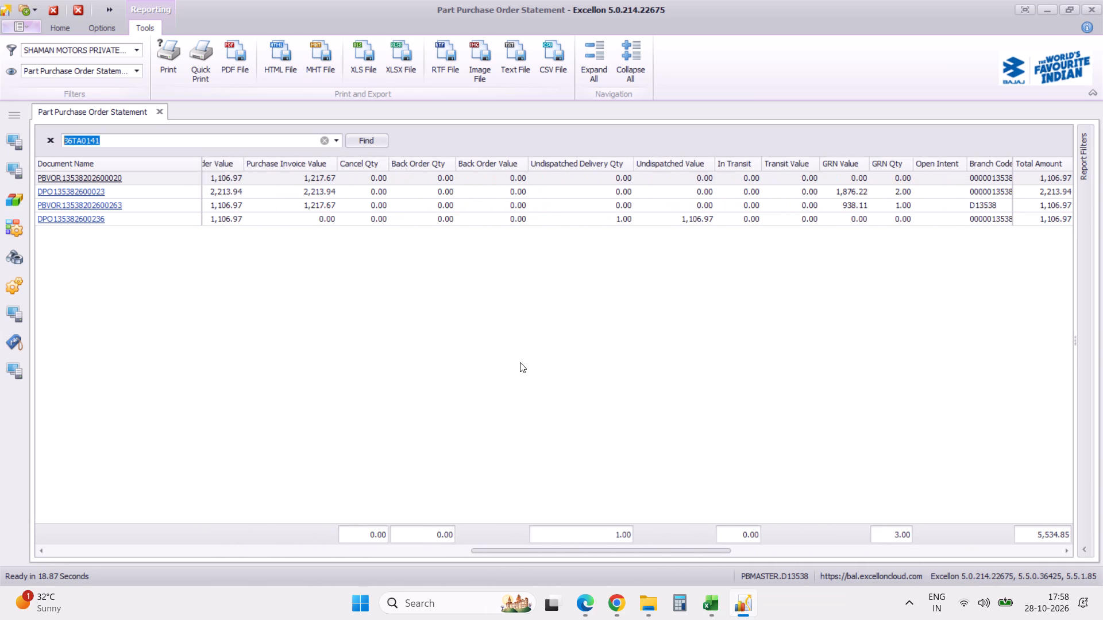
{"action": "scroll", "coordinate": [520, 362], "scroll_direction": "left", "scroll_amount": 7}
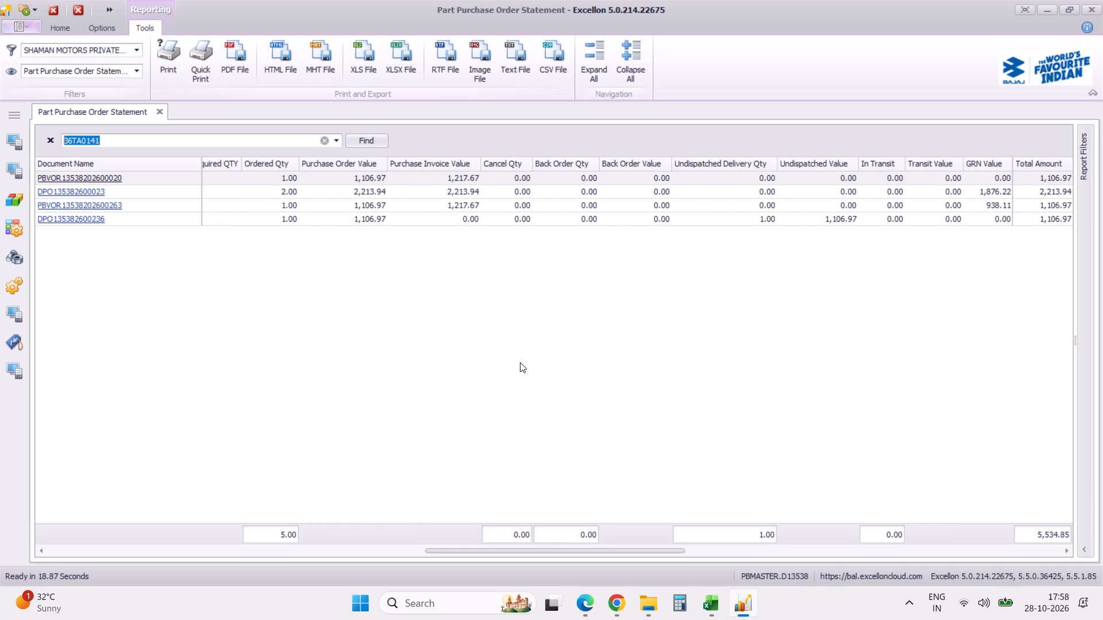
{"action": "scroll", "coordinate": [520, 362], "scroll_direction": "left", "scroll_amount": 18}
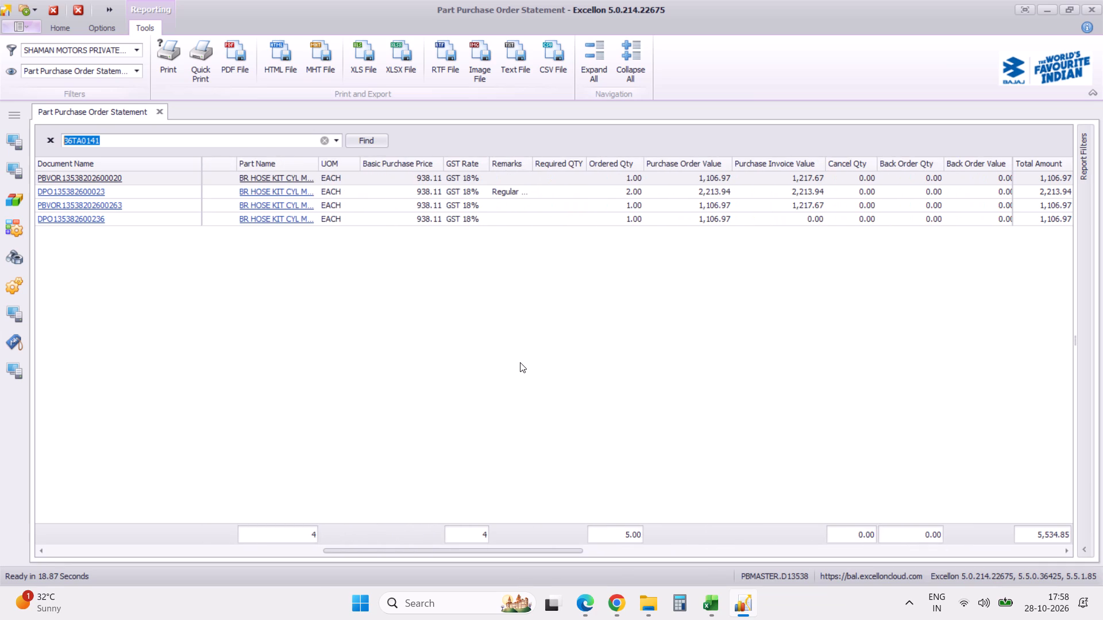
{"action": "scroll", "coordinate": [520, 362], "scroll_direction": "left", "scroll_amount": 20}
{"action": "scroll", "coordinate": [520, 362], "scroll_direction": "left", "scroll_amount": 3}
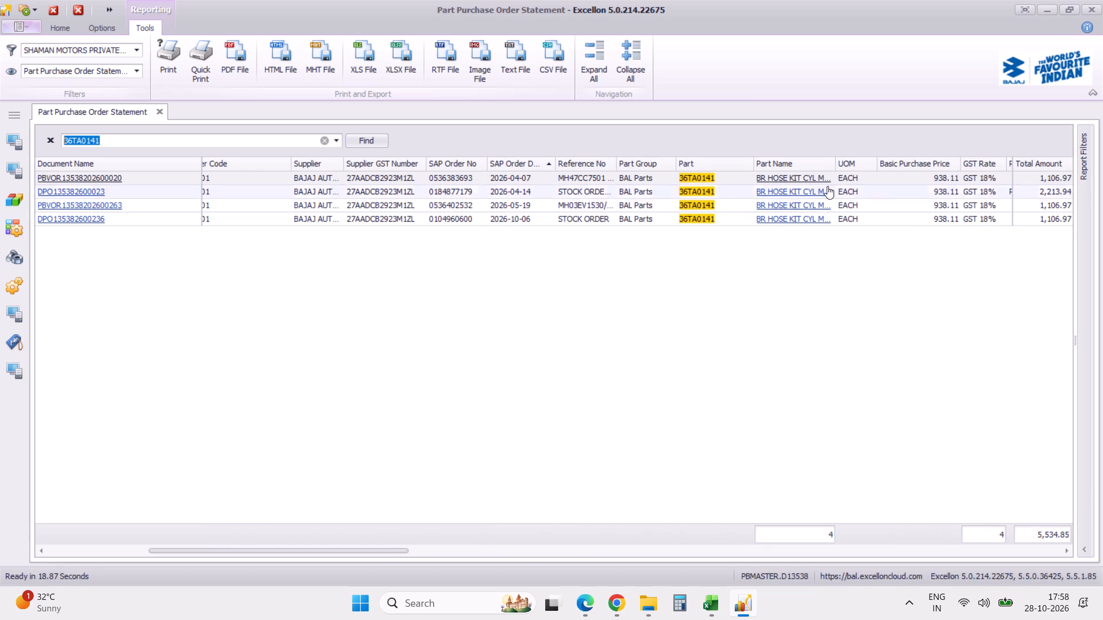
Widen the Part Name column to show more of the brake hose kit's name and bring the ordered quantities back into view.
{"action": "left_click_drag", "start_coordinate": [838, 165], "coordinate": [871, 165]}
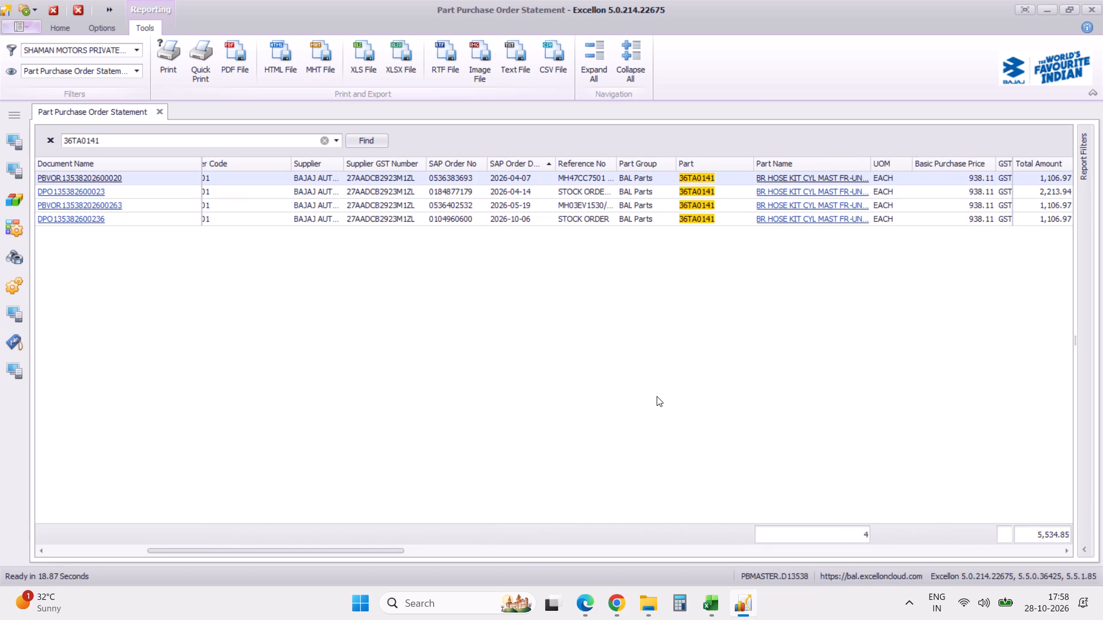
{"action": "left_click", "coordinate": [560, 398]}
{"action": "scroll", "coordinate": [560, 398], "scroll_direction": "right", "scroll_amount": 11}
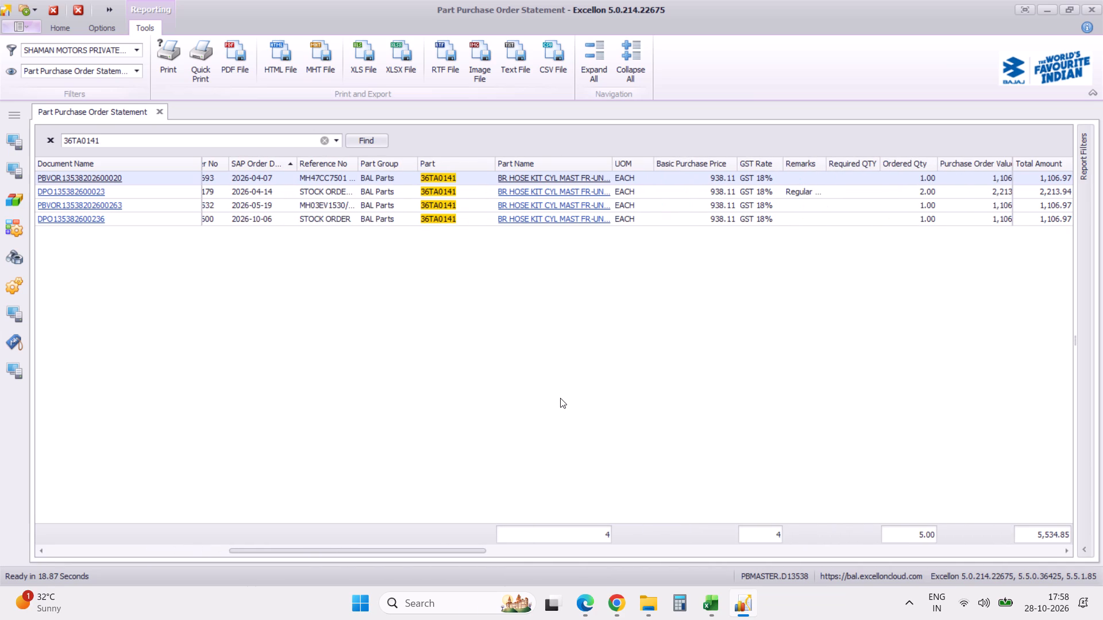
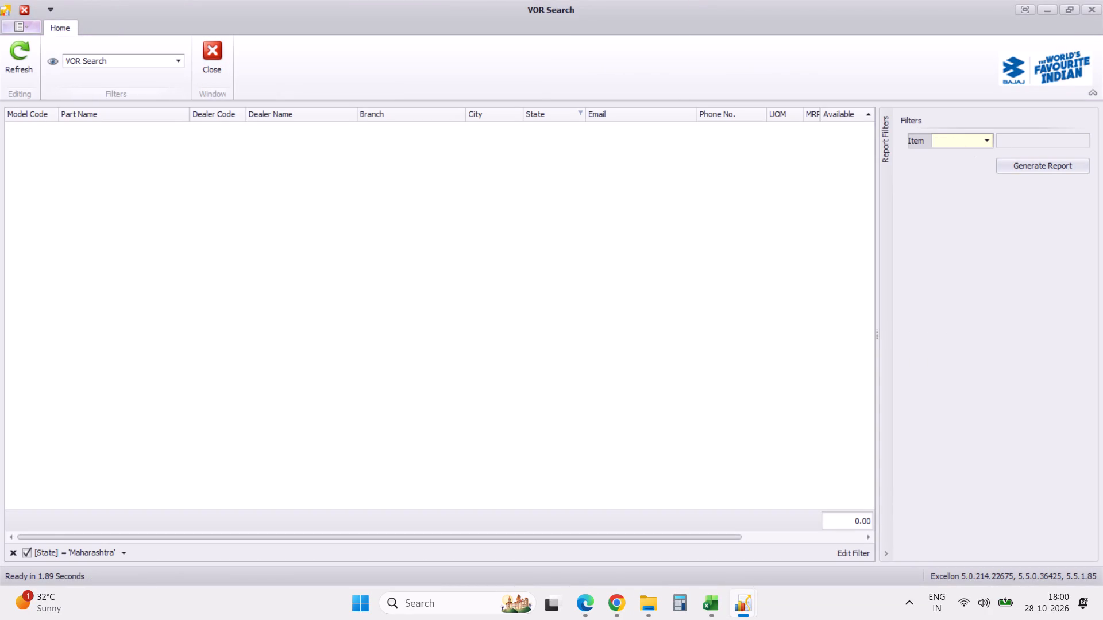
Generate the VOR Search report for part 36TA0141 to check dealer stock availability, and close the report.
{"action": "key", "text": "ctrl+v"}
{"action": "left_click", "coordinate": [1059, 170]}
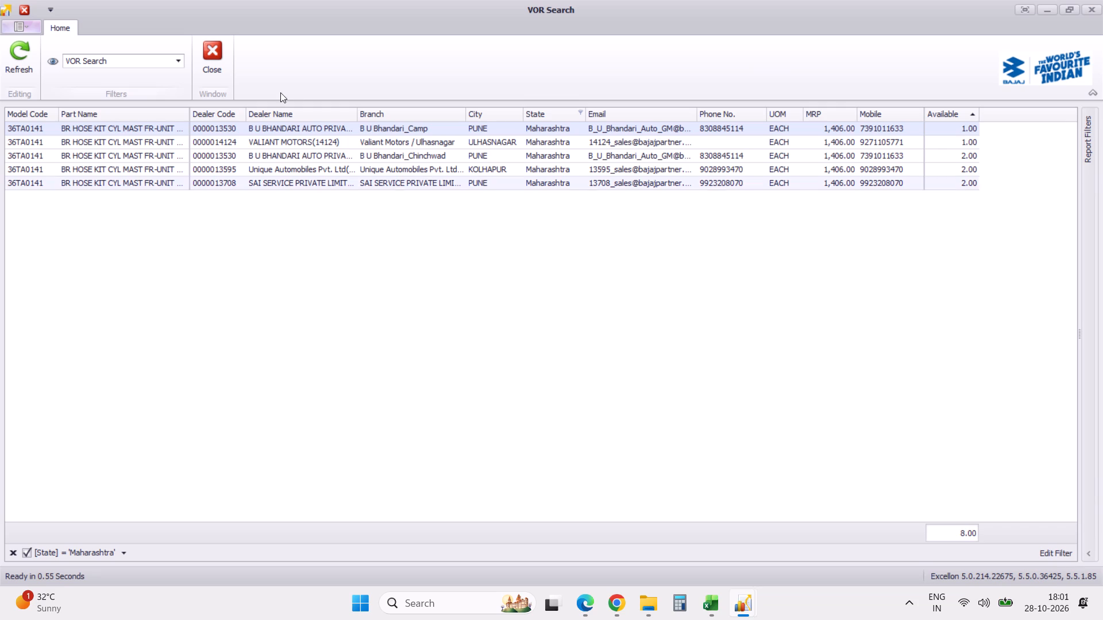
{"action": "left_click", "coordinate": [216, 57]}
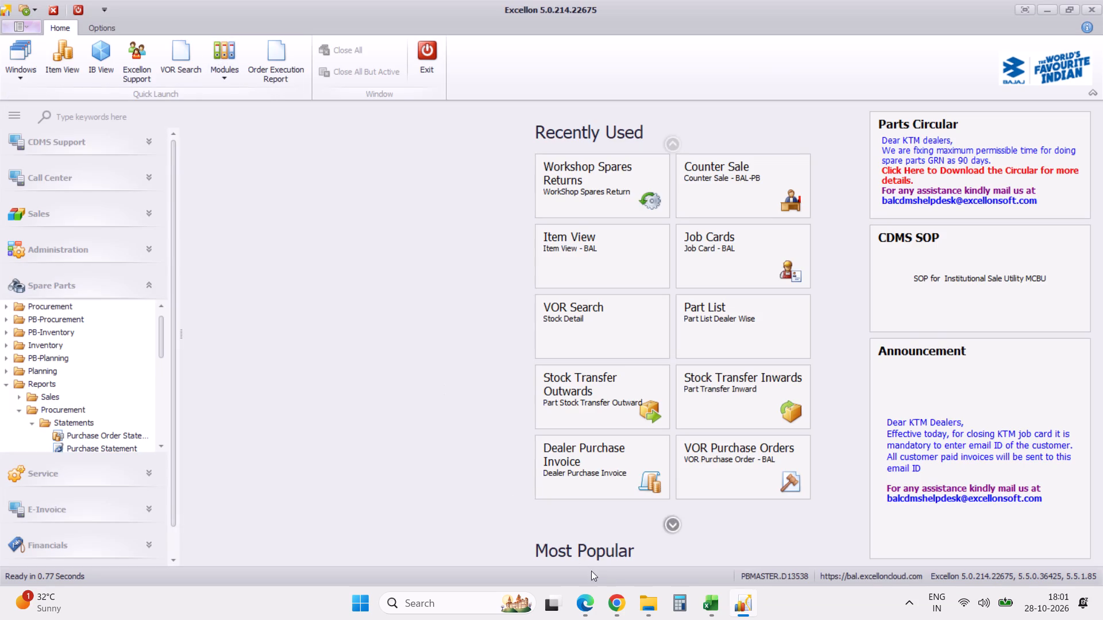
Open the workbook Part Purchase Order Statement-24102026 from the Funds Statement folder in Downloads.
{"action": "left_click", "coordinate": [649, 607]}
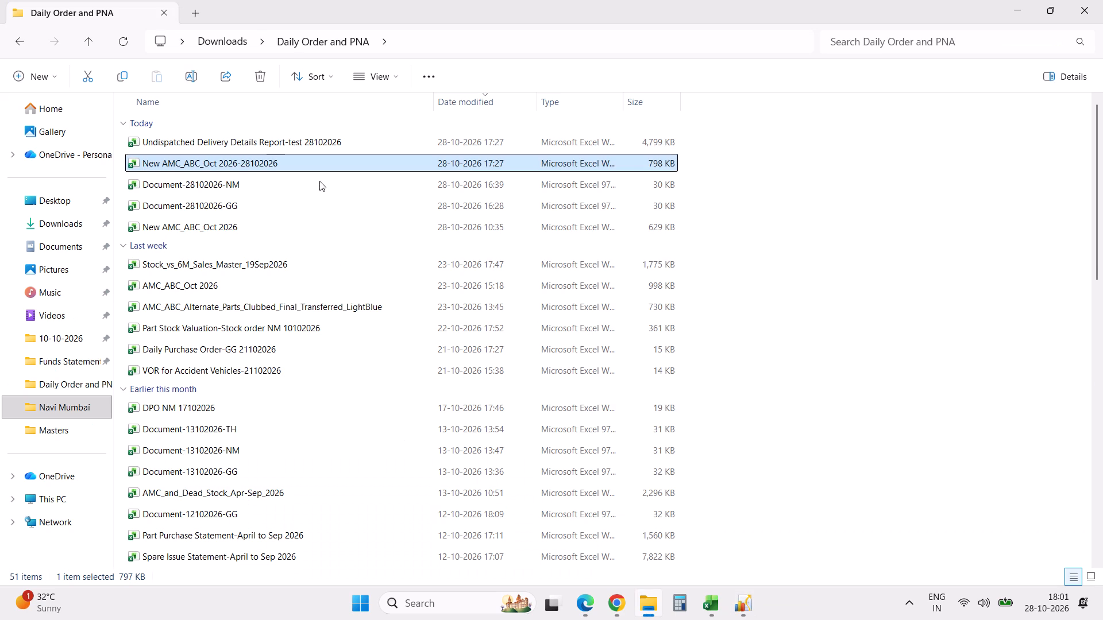
{"action": "left_click", "coordinate": [230, 46]}
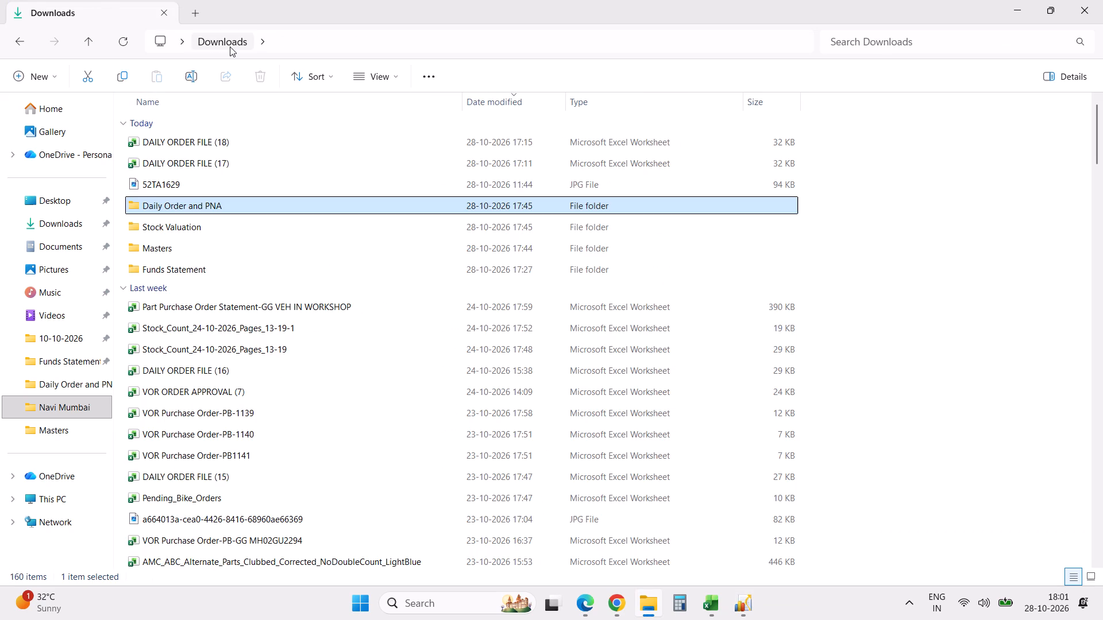
{"action": "double_click", "coordinate": [179, 263]}
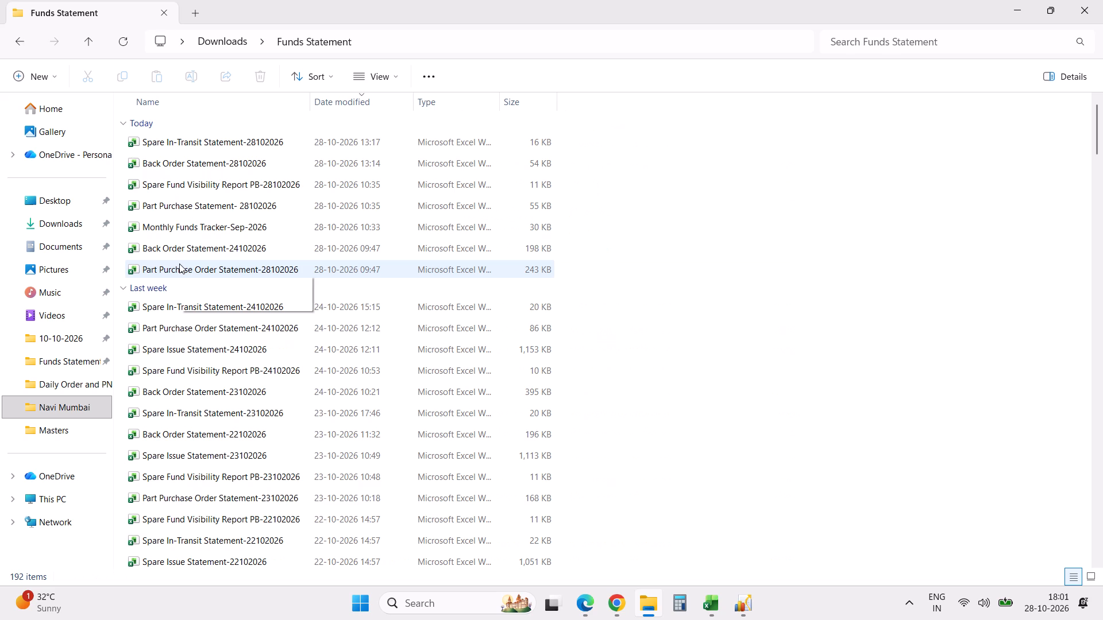
{"action": "double_click", "coordinate": [192, 336]}
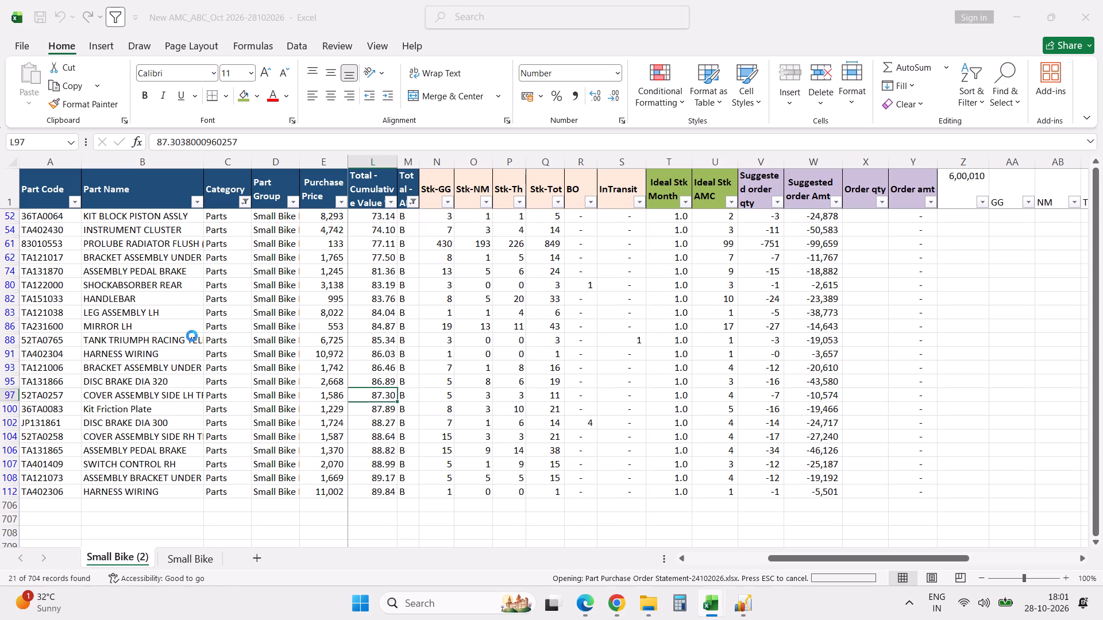
{"action": "left_click", "coordinate": [192, 336]}
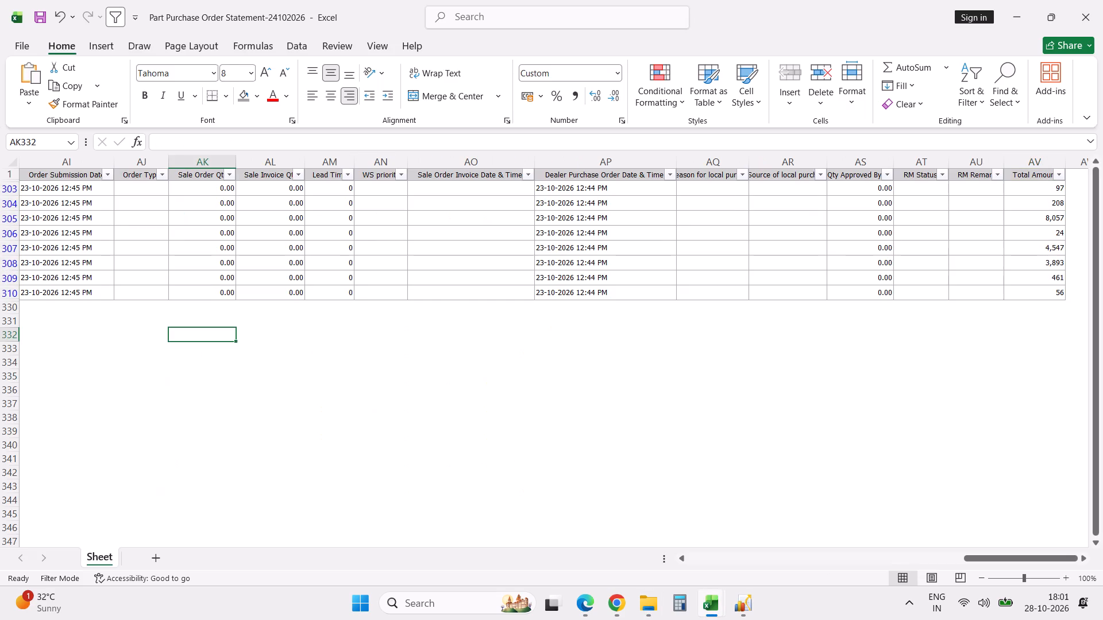
Remove the active filter from the purchase order statement and find part 36TA0141 in the full list.
{"action": "key", "text": "alt+d"}
{"action": "type", "text": "ff"}
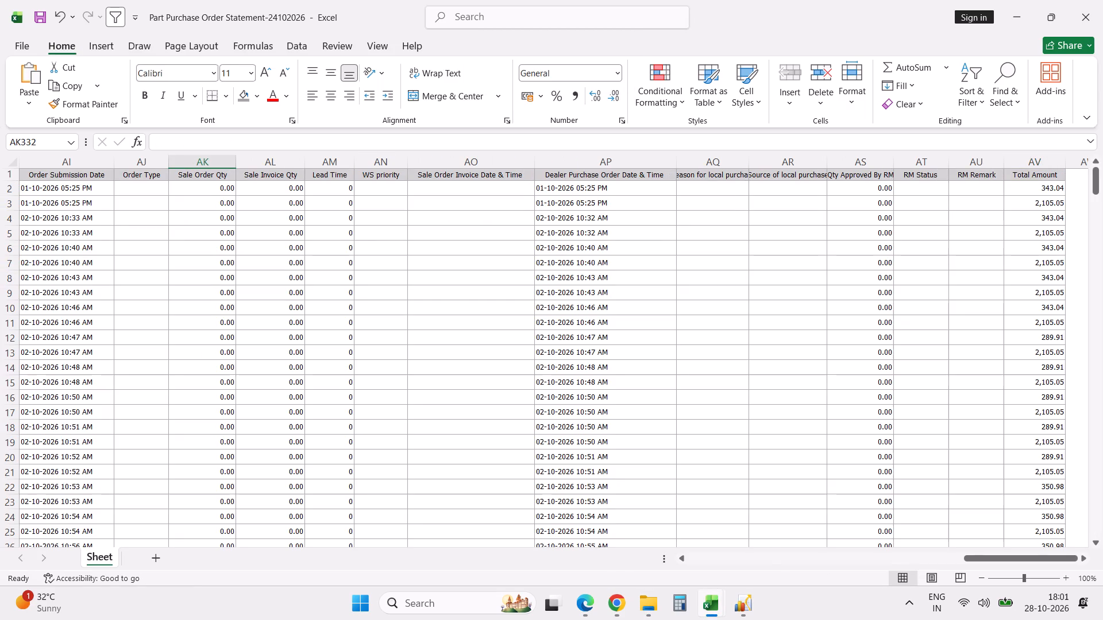
{"action": "key", "text": "ctrl+f"}
{"action": "key", "text": "ctrl+v"}
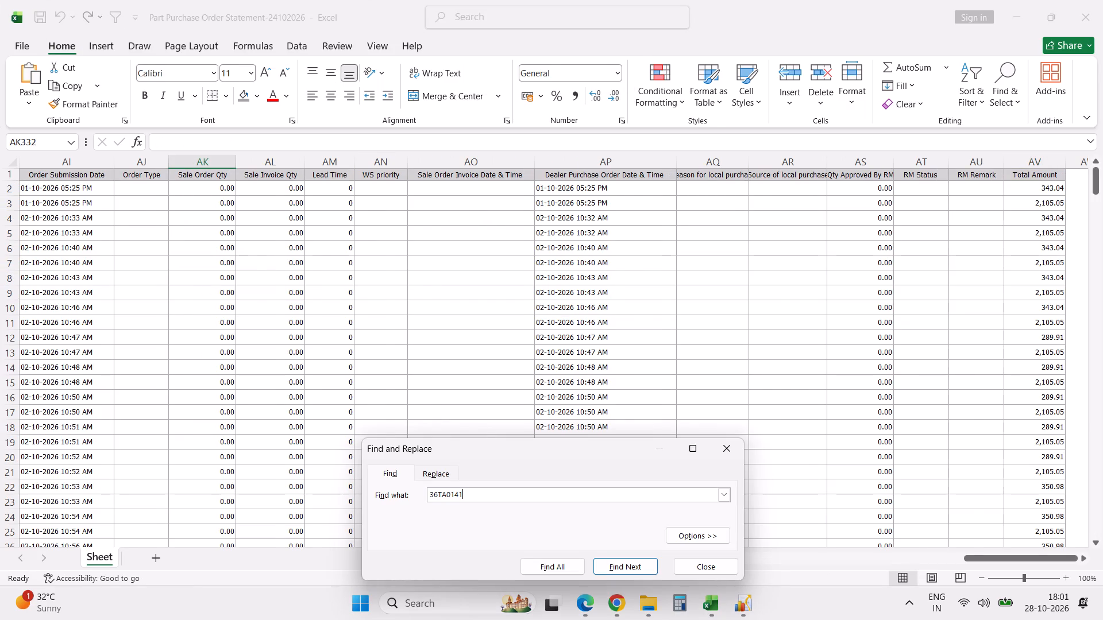
{"action": "key", "text": "Return"}
{"action": "key", "text": "Return"}
{"action": "key", "text": "Escape"}
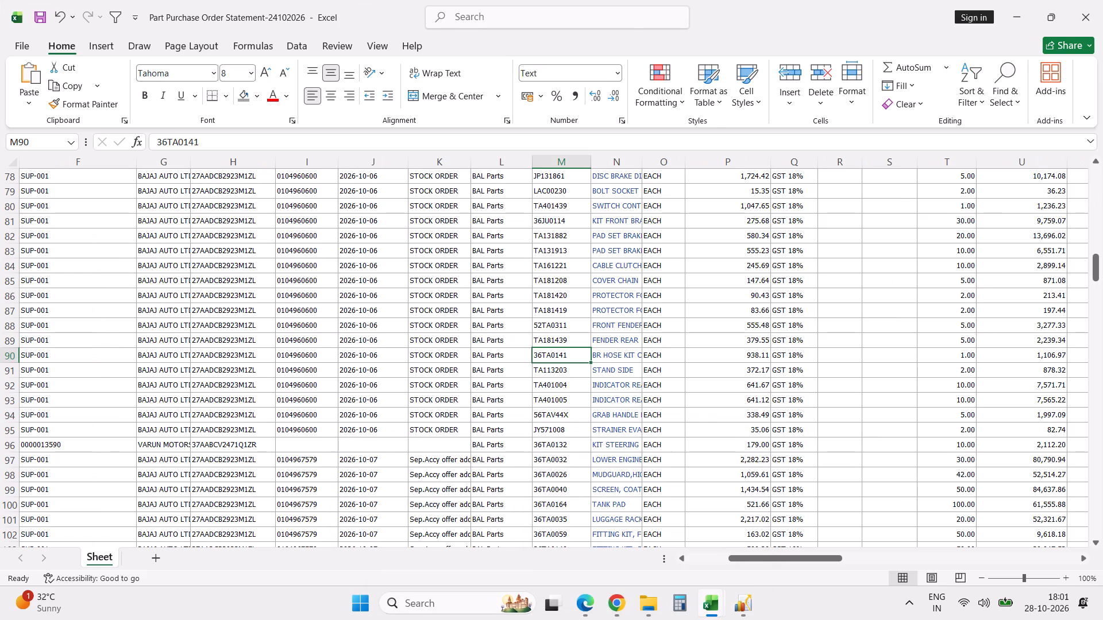
Turn filtering back on for the header row and freeze the panes below row 1 and after the Part Name column.
{"action": "key", "text": "ctrl+Up"}
{"action": "key", "text": "alt+d"}
{"action": "type", "text": "ff"}
{"action": "key", "text": "Down"}
{"action": "key", "text": "Right"}
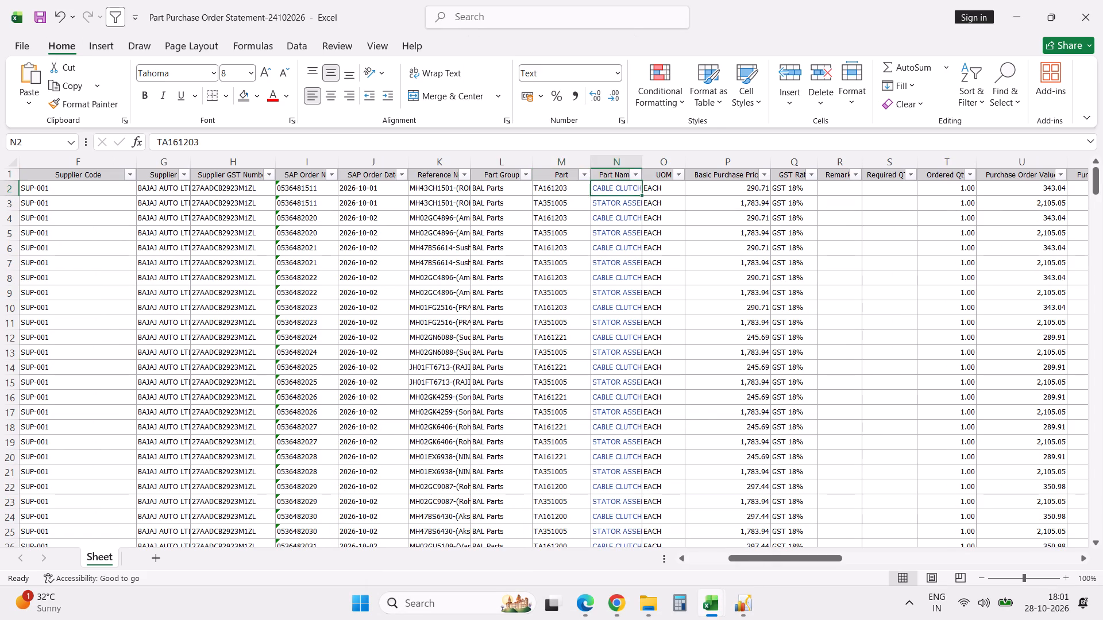
{"action": "key", "text": "Right"}
{"action": "key", "text": "alt+w"}
{"action": "type", "text": "ff"}
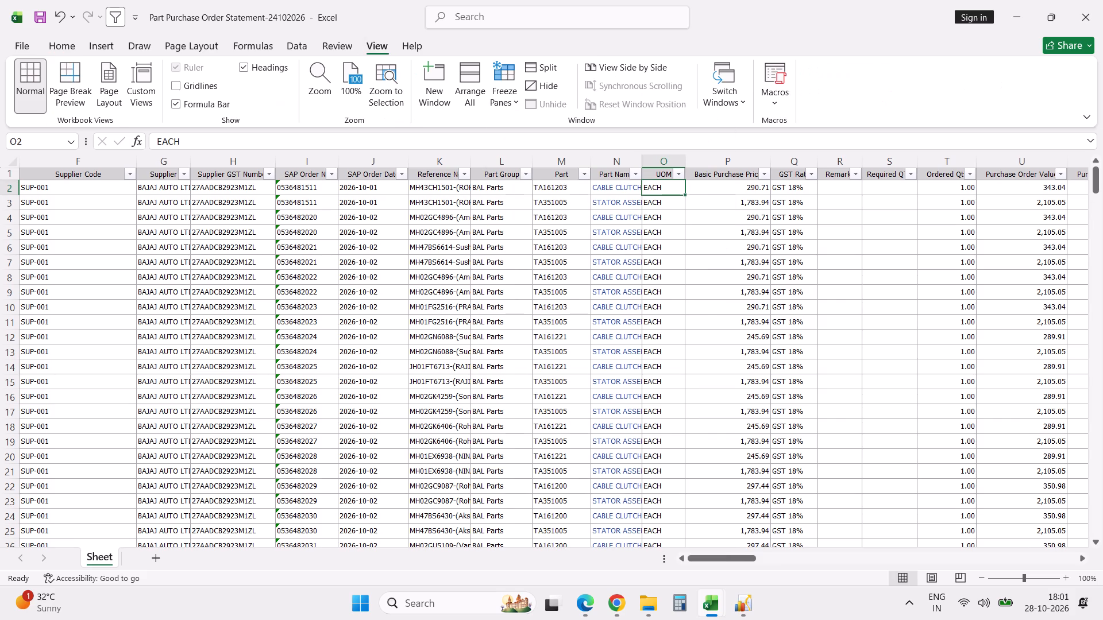
Find part 36TA0141 again and examine its order row across the ordered, invoice, cancelled, back order, undispatched and in-transit columns.
{"action": "key", "text": "ctrl+f"}
{"action": "key", "text": "Return"}
{"action": "key", "text": "Escape"}
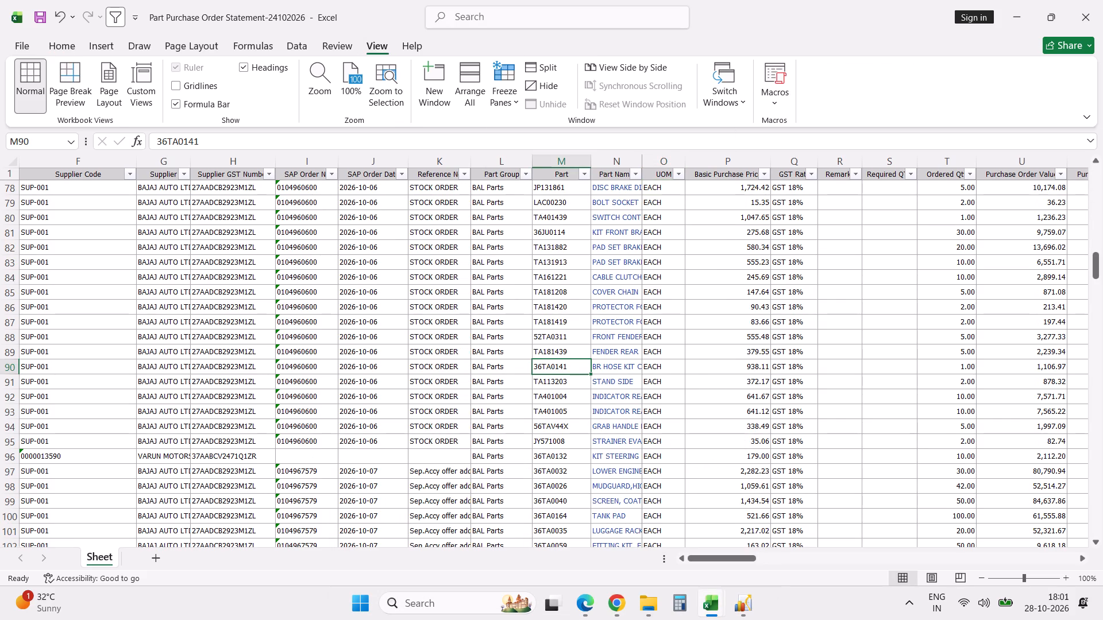
{"action": "key", "text": "Right"}
{"action": "key", "text": "Right"}
{"action": "key", "text": "Right"}
{"action": "key", "text": "Right"}
{"action": "key", "text": "Right"}
{"action": "key", "text": "Right"}
{"action": "key", "text": "Right"}
{"action": "key", "text": "Right"}
{"action": "key", "text": "Right"}
{"action": "key", "text": "Right"}
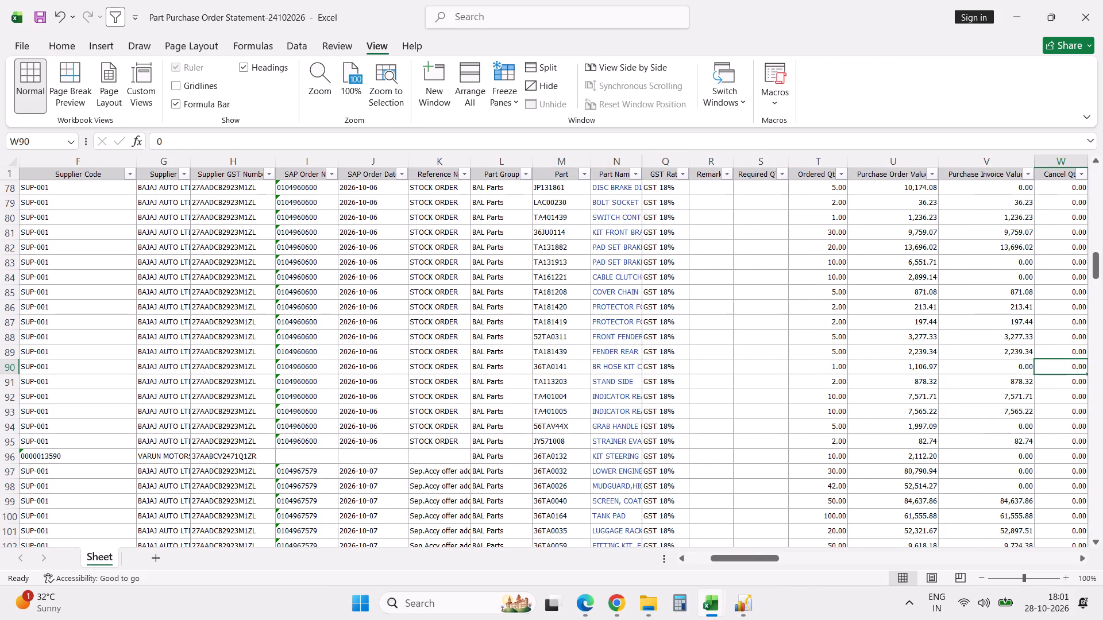
{"action": "key", "text": "Right"}
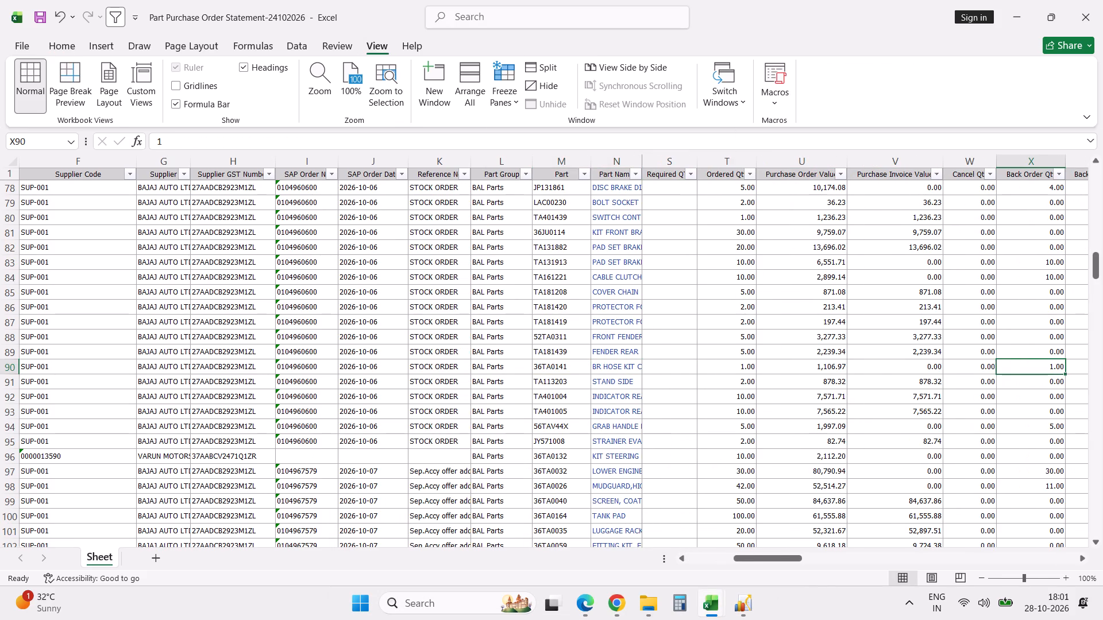
{"action": "key", "text": "Right"}
{"action": "key", "text": "Right"}
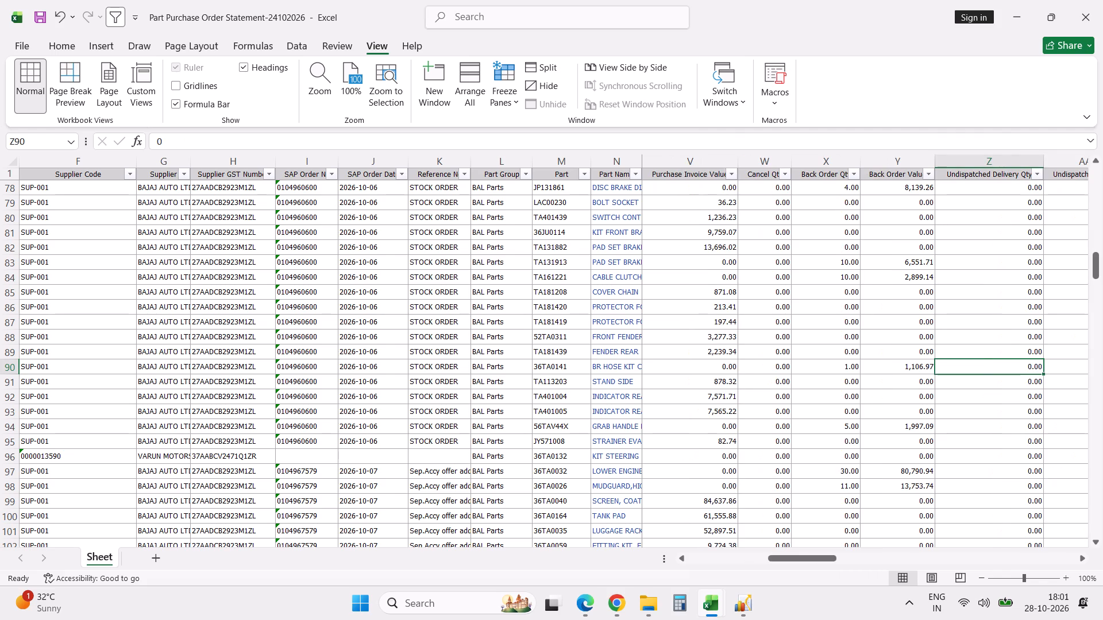
{"action": "key", "text": "Right"}
{"action": "key", "text": "Right"}
{"action": "key", "text": "Right"}
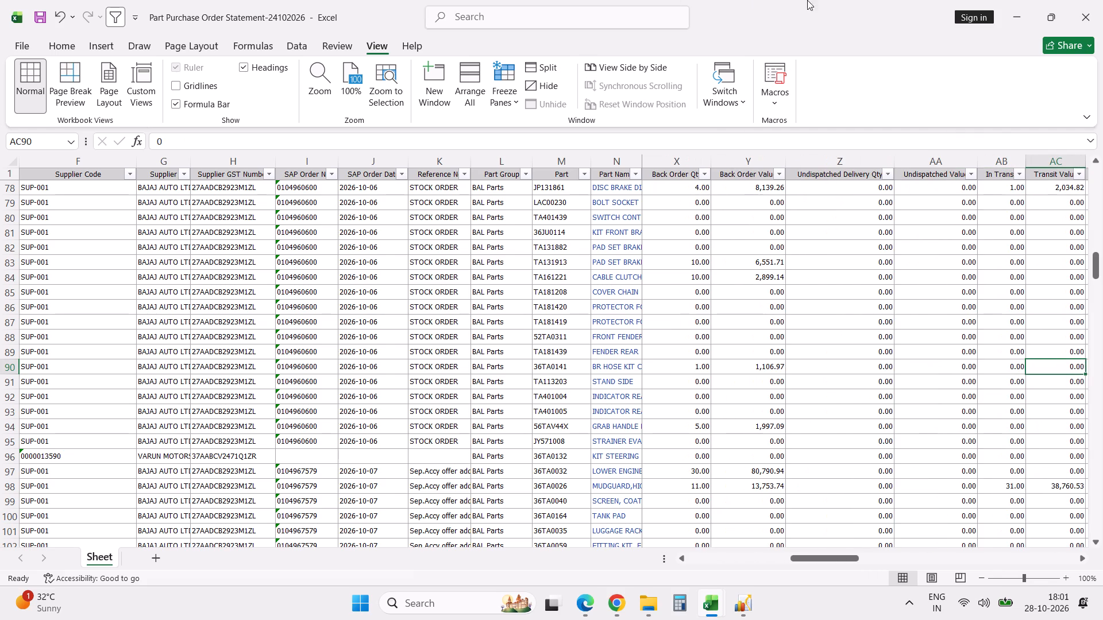
Close the Part Purchase Order Statement-24102026 workbook.
{"action": "left_click", "coordinate": [1093, 13]}
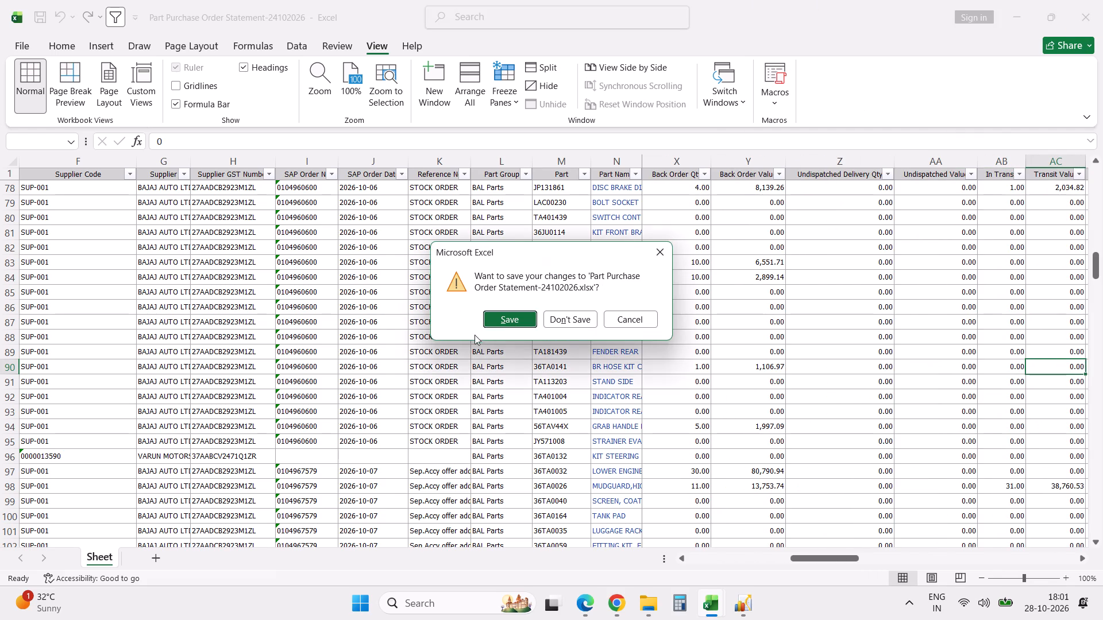
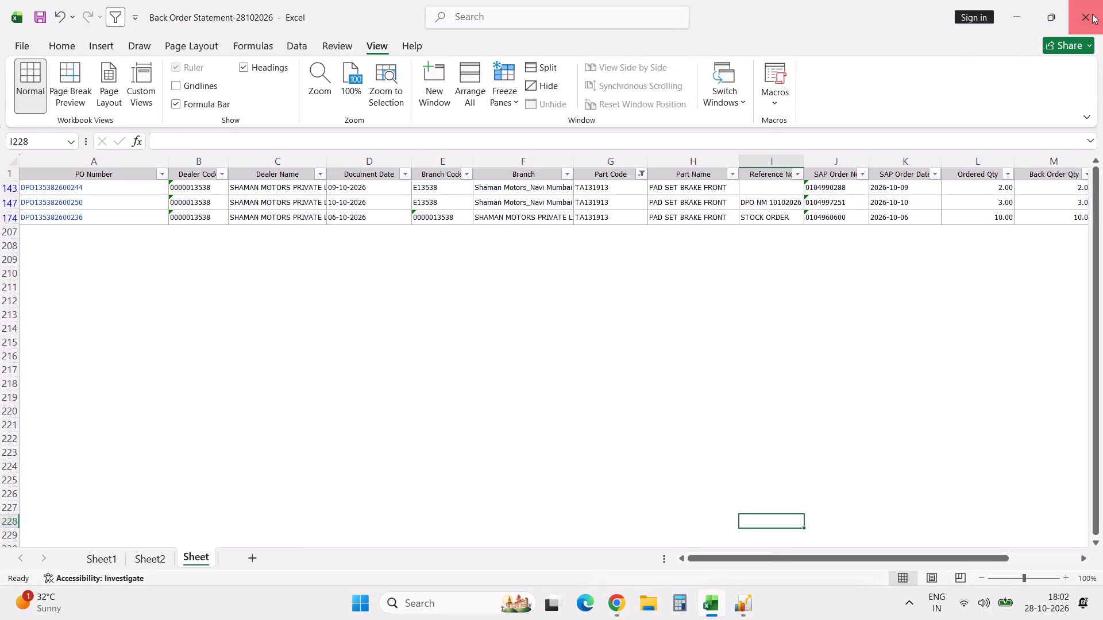
Close the Back Order Statement-28102026 workbook without saving its changes.
{"action": "left_click", "coordinate": [566, 330]}
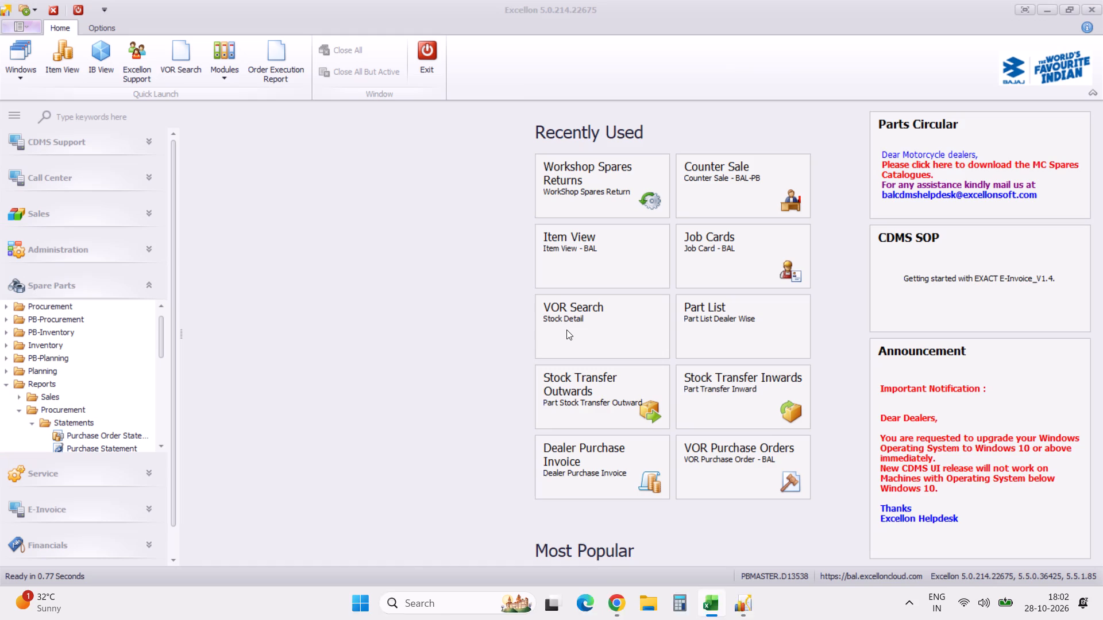